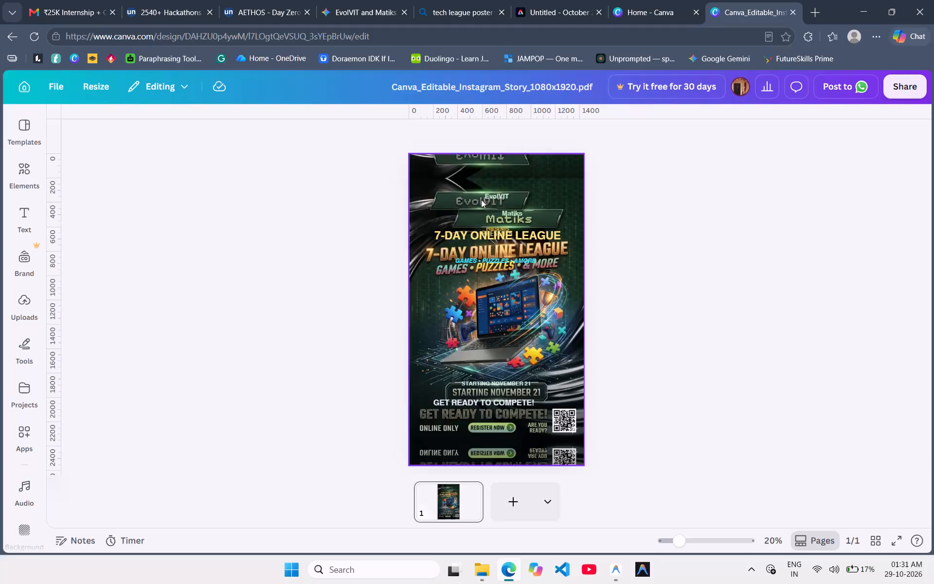
Move the full-page poster image aside, almost off the page's right edge, to uncover the separate text boxes.
drag(426, 158, 503, 236)
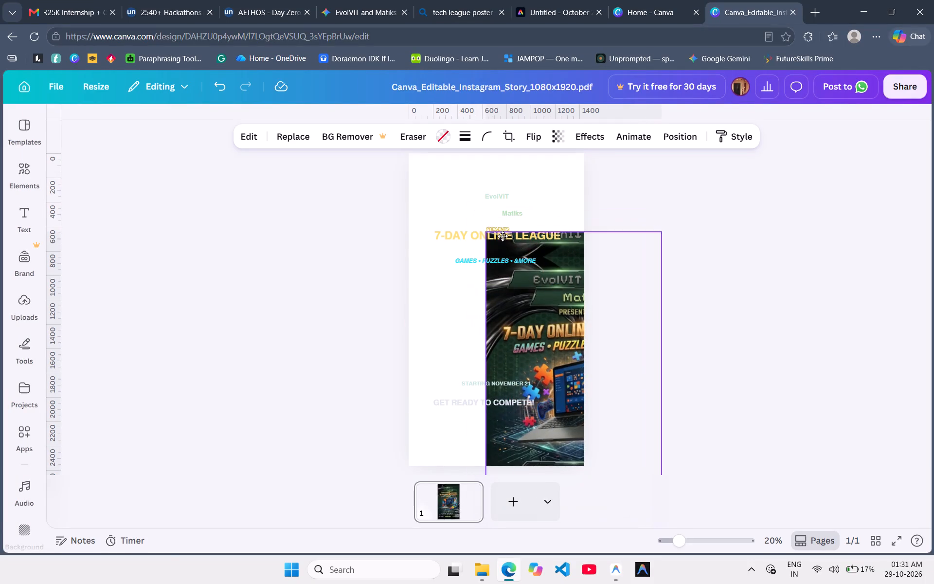
drag(503, 236, 501, 234)
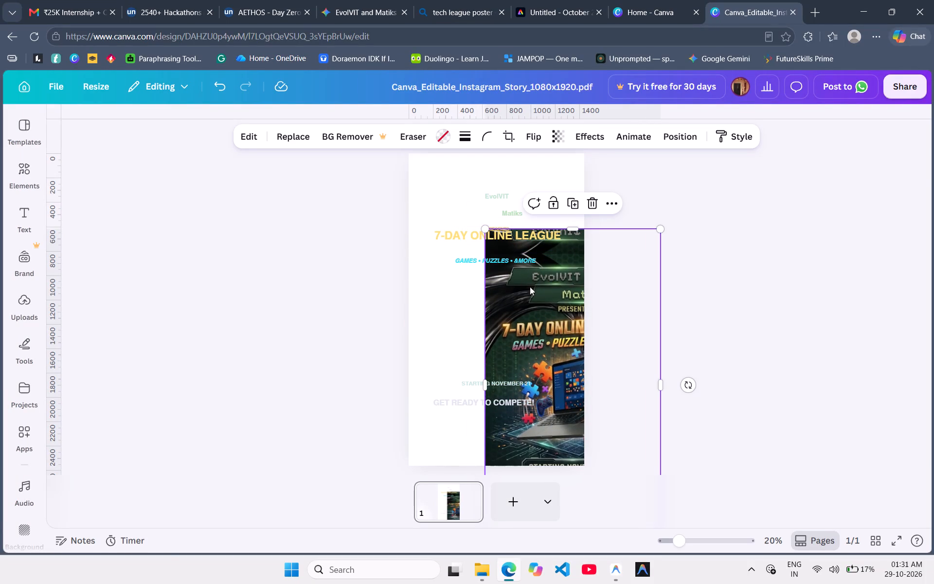
drag(530, 287, 448, 274)
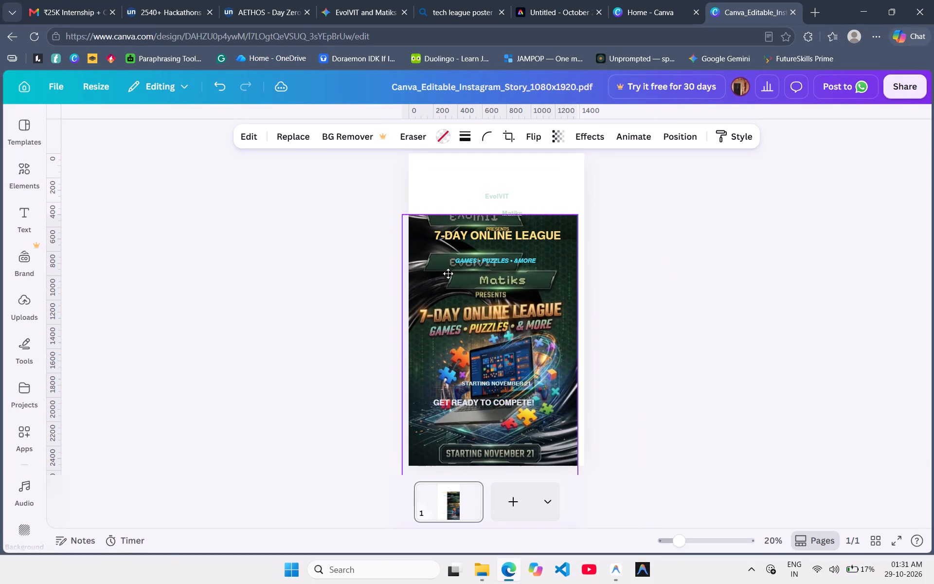
drag(448, 274, 458, 172)
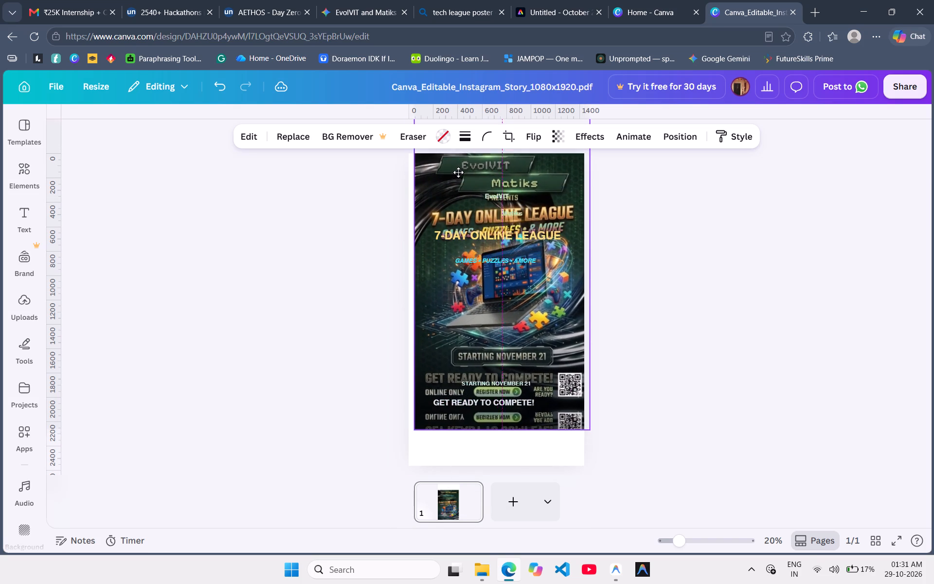
drag(458, 172, 464, 94)
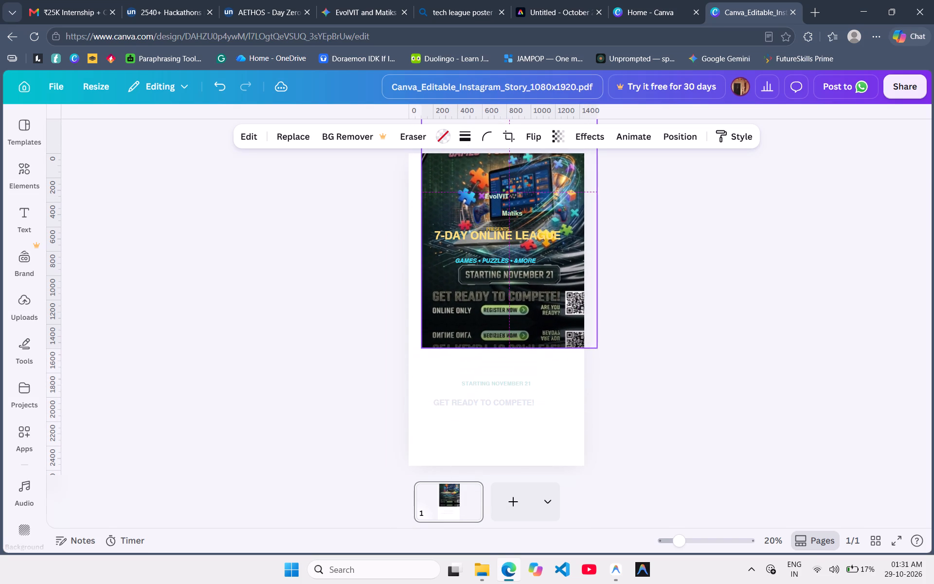
drag(464, 94, 450, 183)
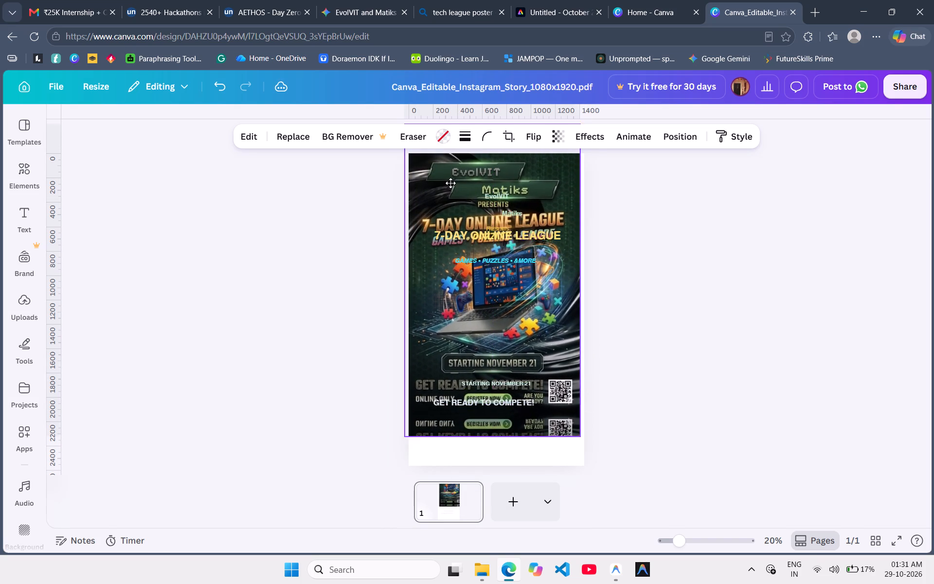
drag(450, 183, 614, 218)
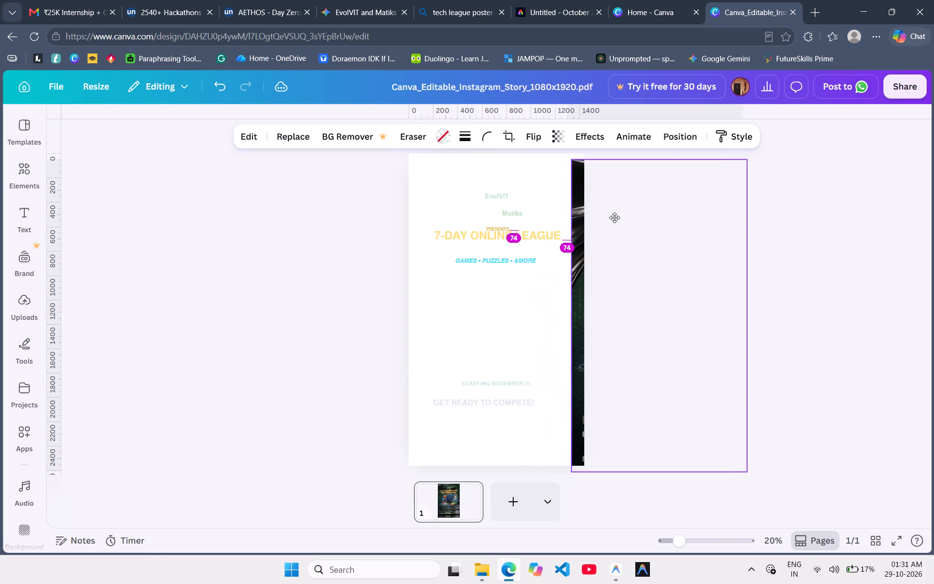
drag(614, 218, 614, 213)
Delete all the loose text boxes on the page, from EvolVIT down to GET READY TO COMPETE!.
drag(449, 189, 498, 399)
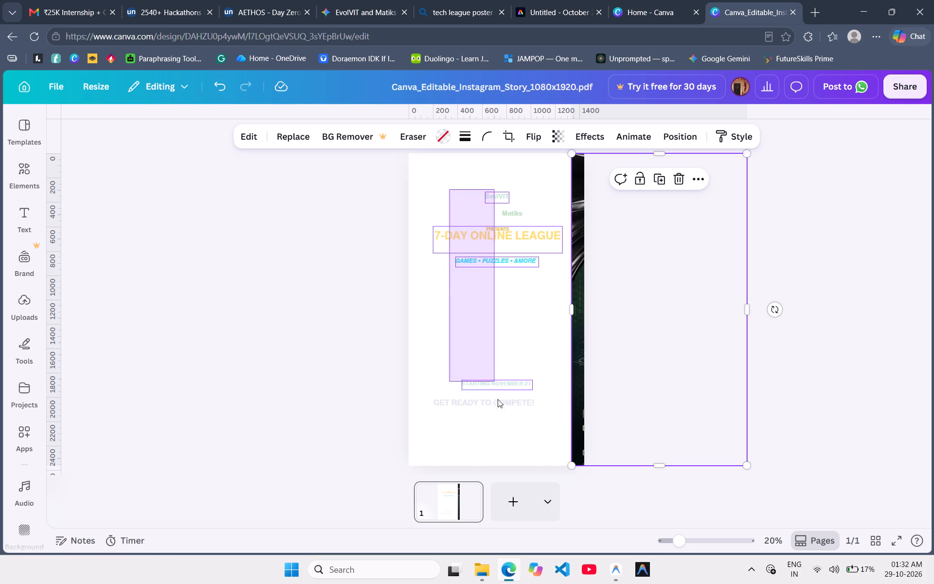
drag(498, 399, 532, 446)
key(Delete)
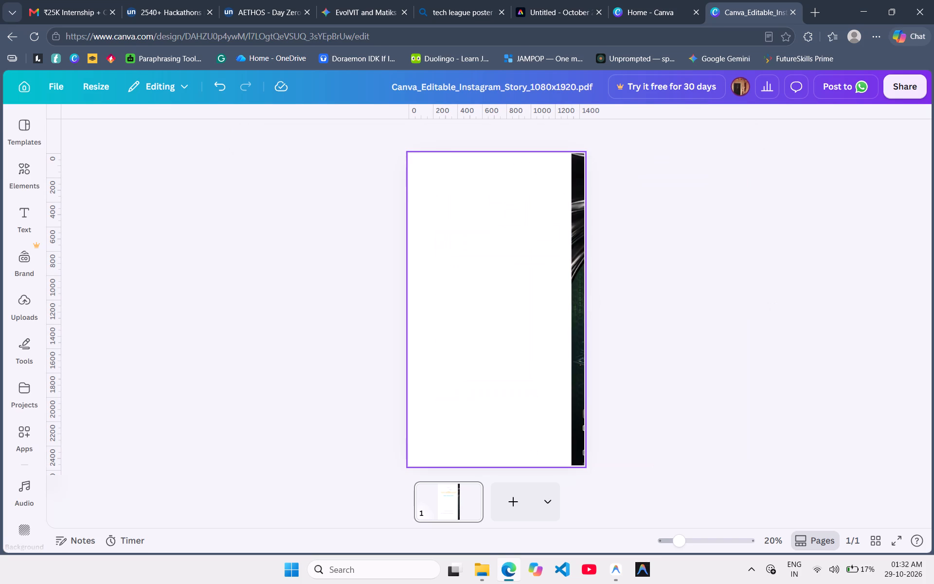
Move the poster image back so it fills the whole page.
drag(576, 371, 413, 375)
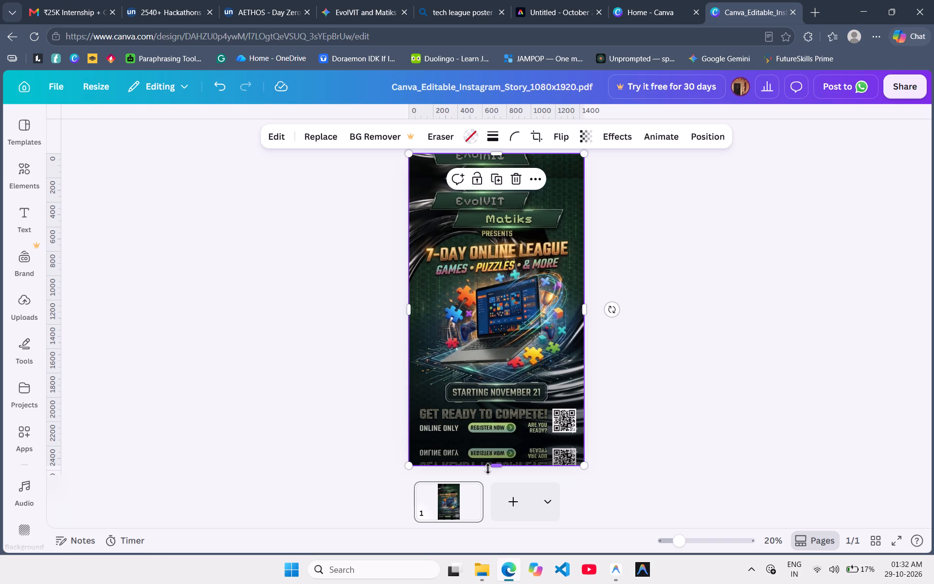
click(714, 321)
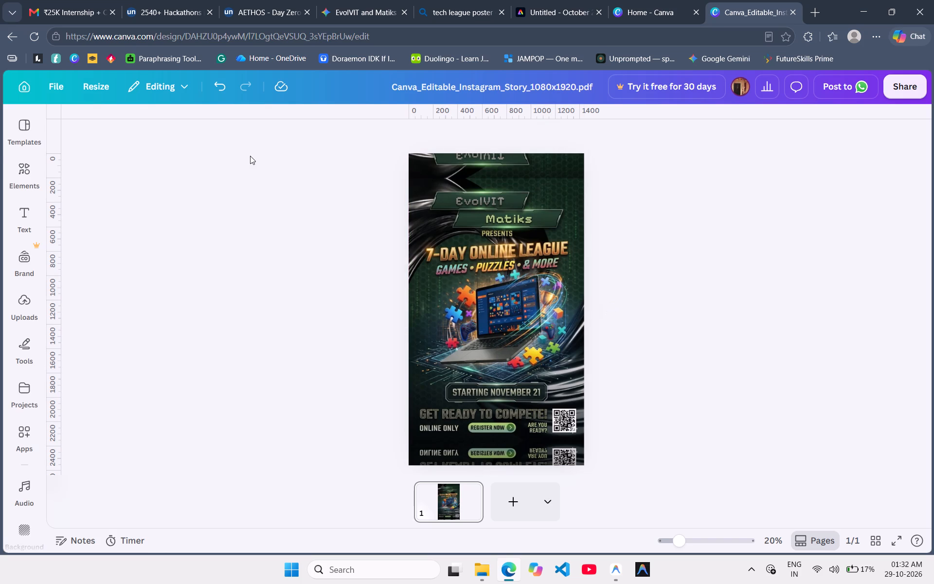
Add the recommended yellow rectangle graphic and place it overhanging the page's right edge, just above the QR code.
click(11, 169)
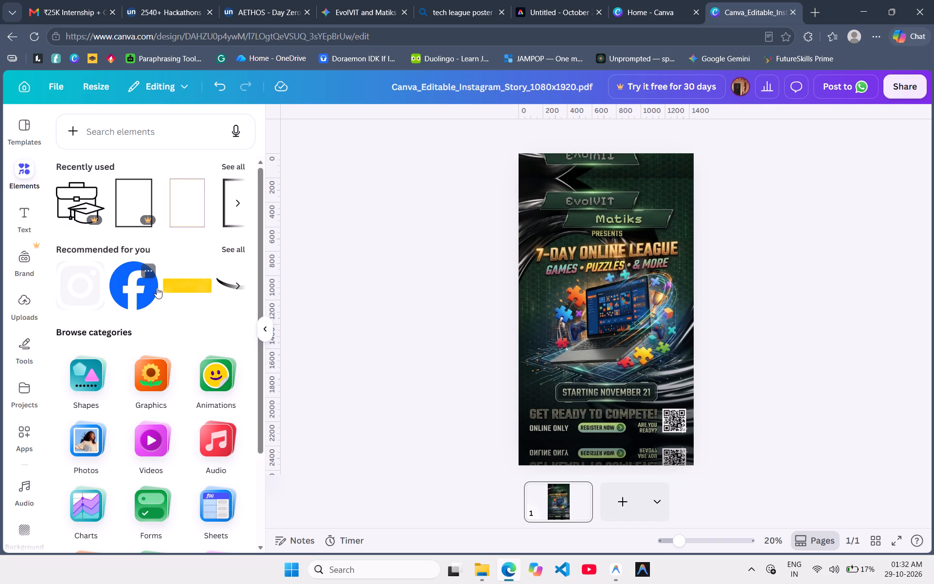
click(195, 290)
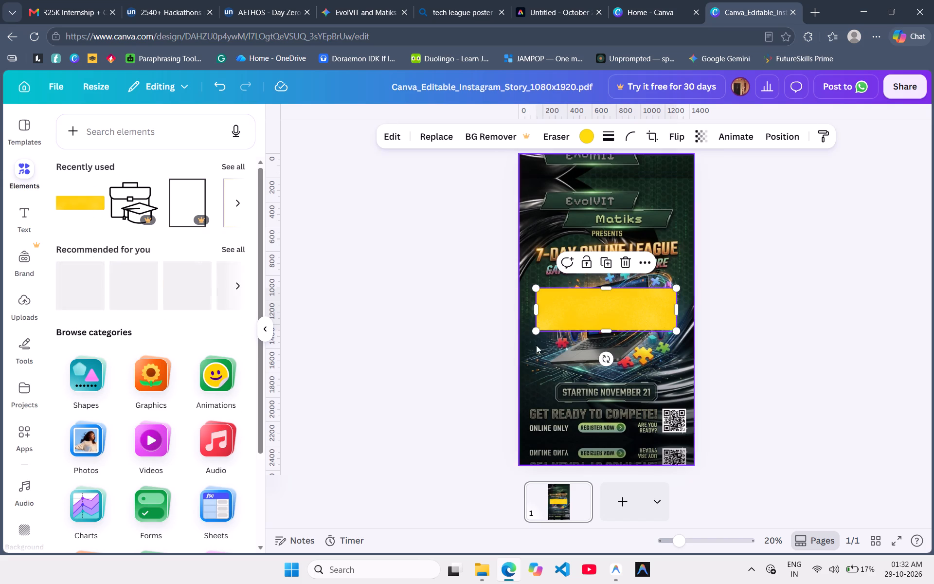
drag(616, 295, 406, 176)
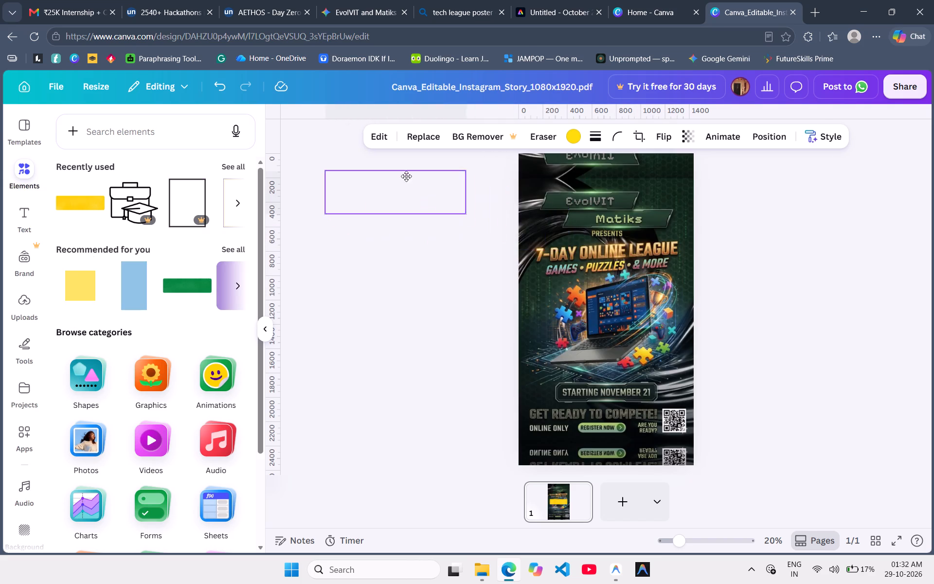
drag(406, 176, 717, 349)
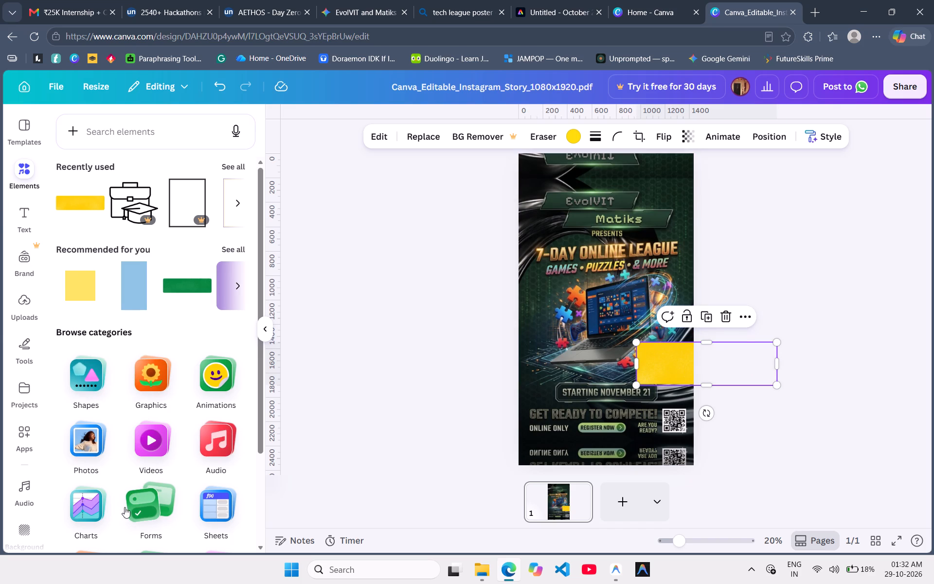
Add a basic square frame and reduce its height from the top to a thin horizontal strip over the laptop.
scroll(126, 487, down, 1)
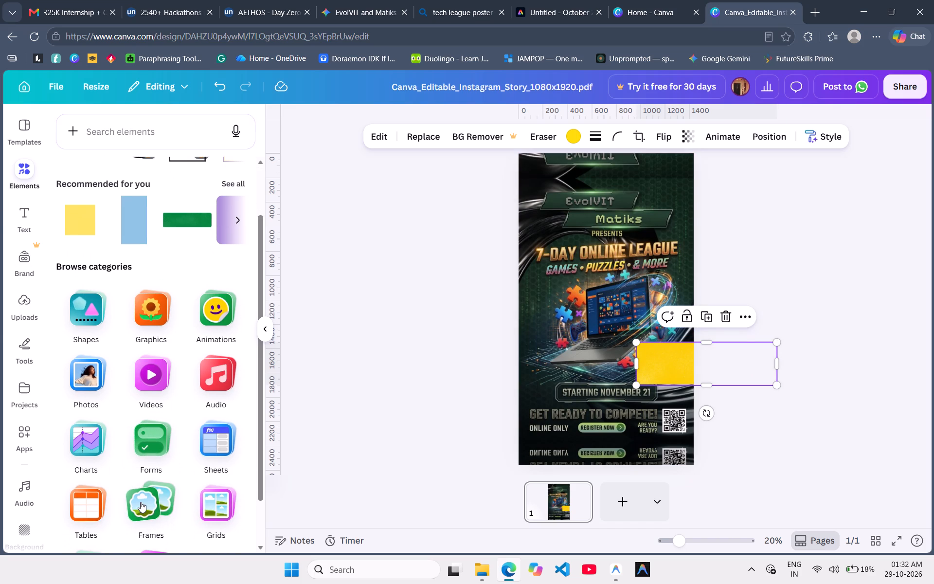
click(141, 502)
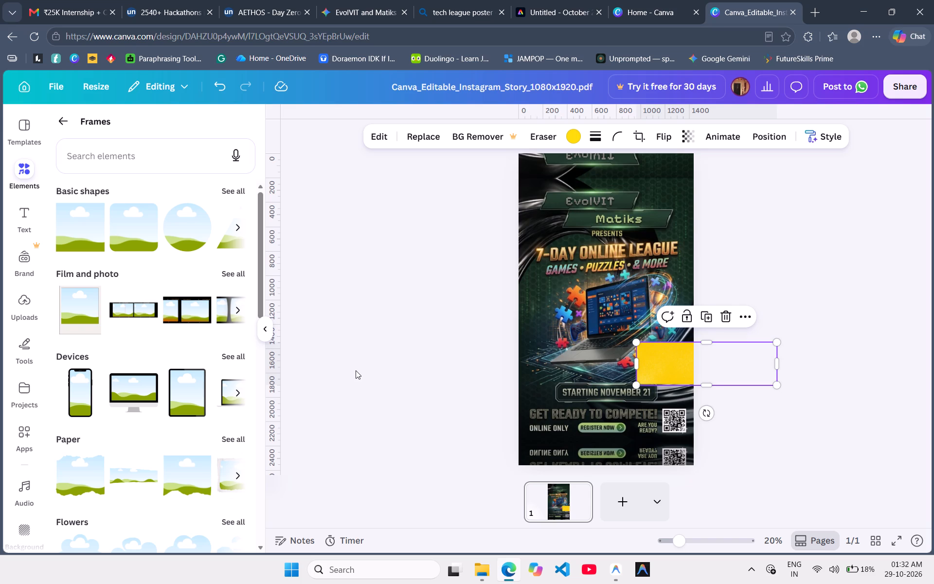
click(75, 218)
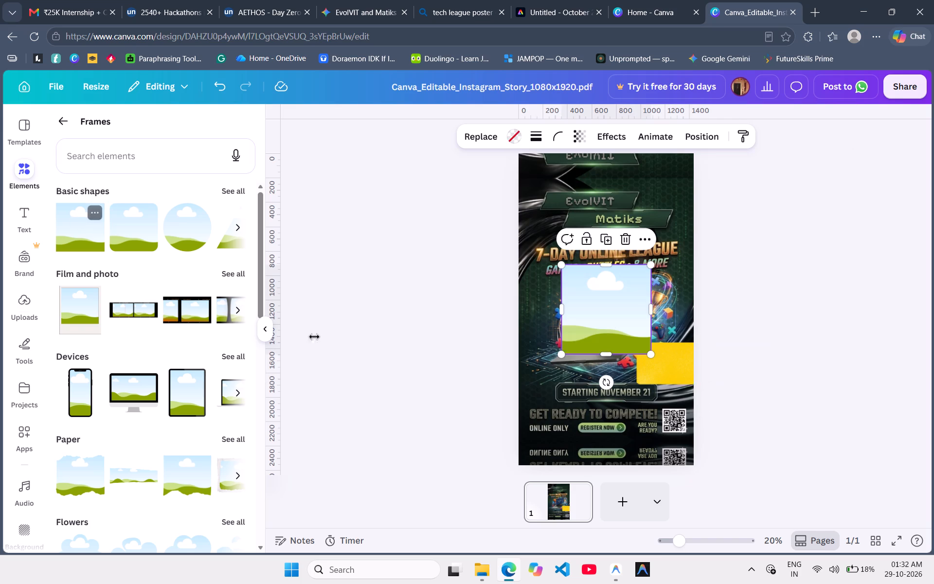
drag(607, 264, 629, 331)
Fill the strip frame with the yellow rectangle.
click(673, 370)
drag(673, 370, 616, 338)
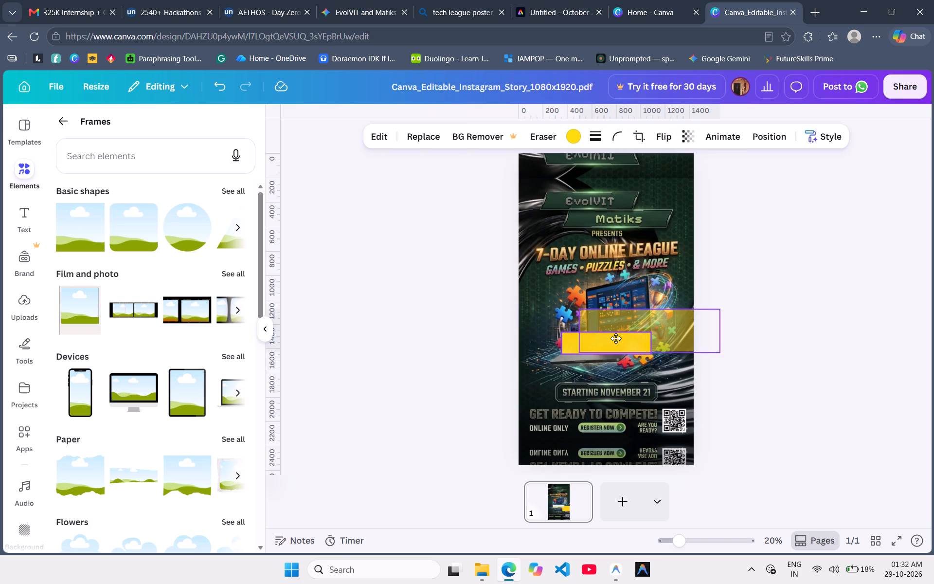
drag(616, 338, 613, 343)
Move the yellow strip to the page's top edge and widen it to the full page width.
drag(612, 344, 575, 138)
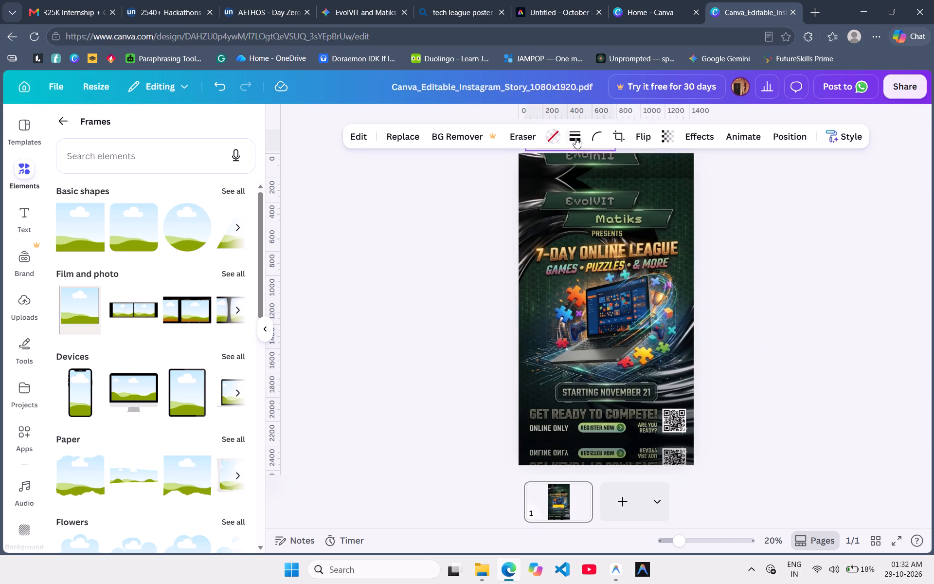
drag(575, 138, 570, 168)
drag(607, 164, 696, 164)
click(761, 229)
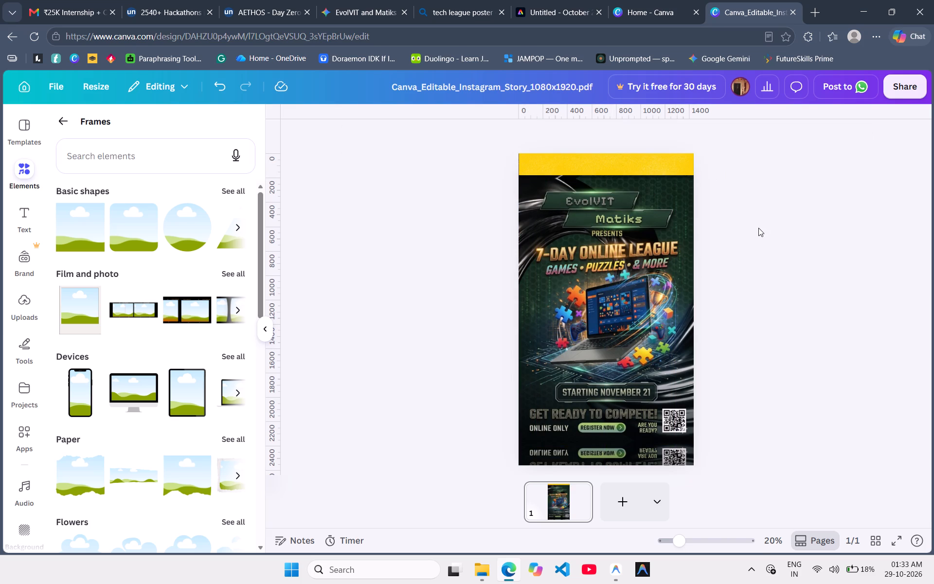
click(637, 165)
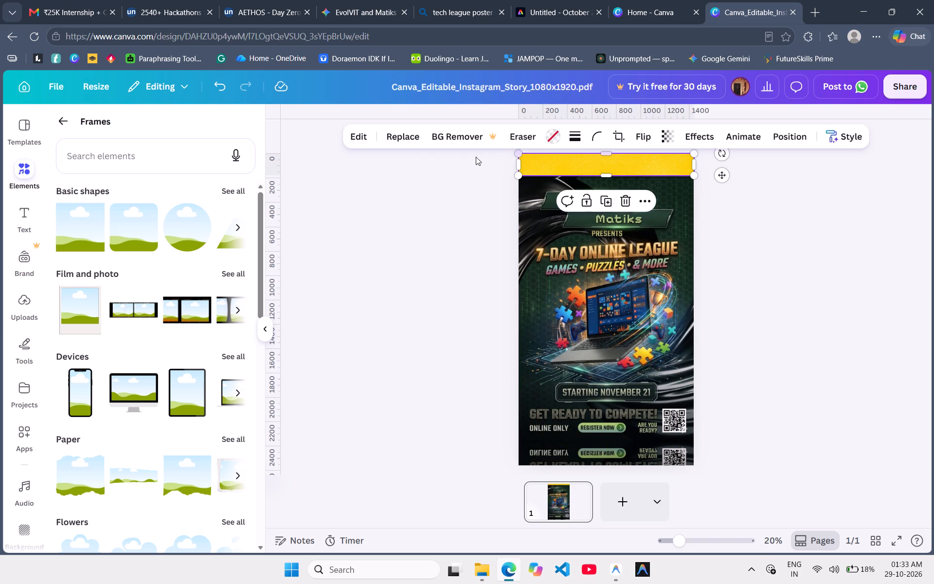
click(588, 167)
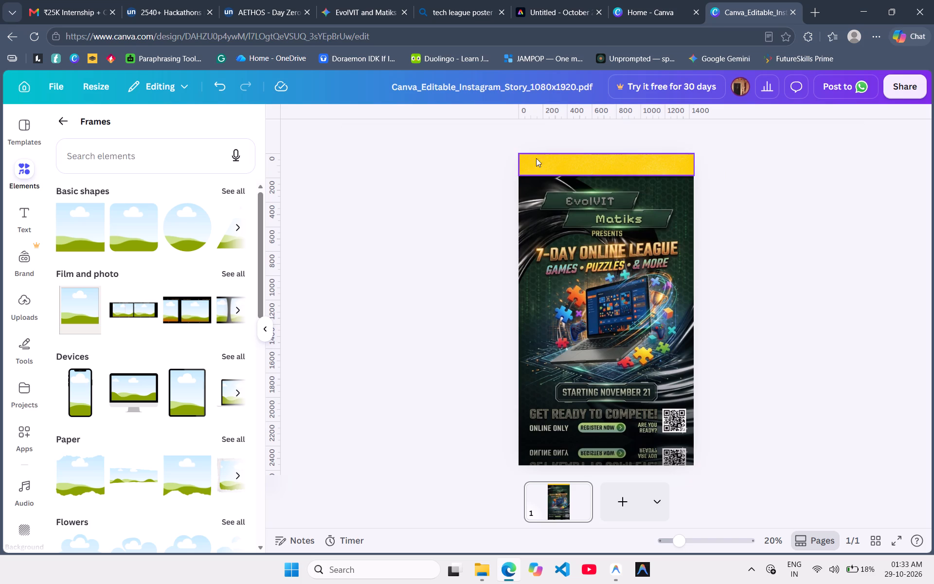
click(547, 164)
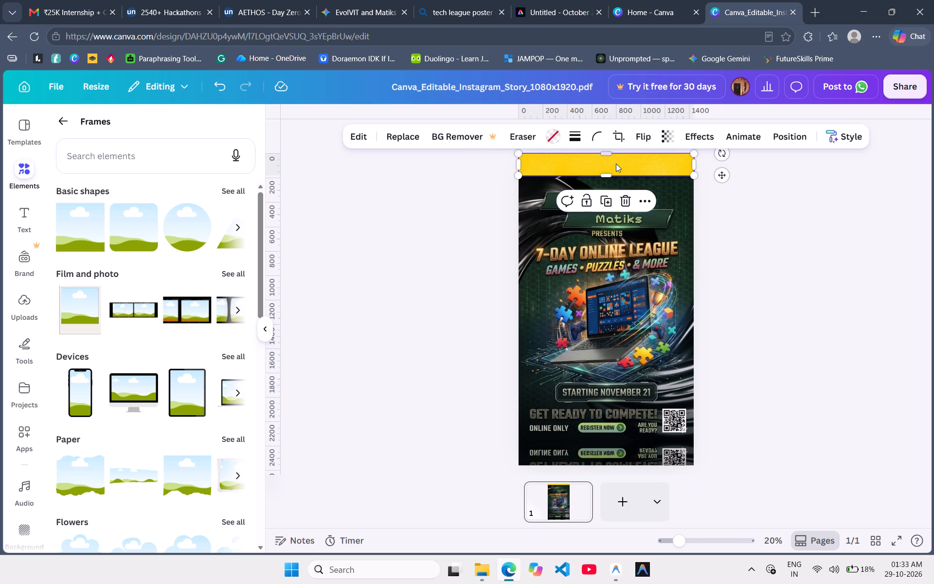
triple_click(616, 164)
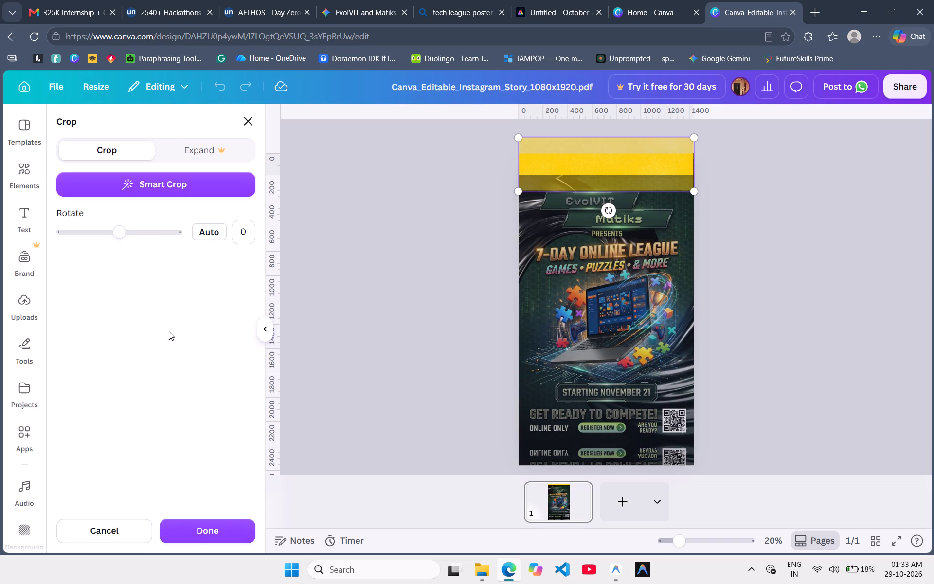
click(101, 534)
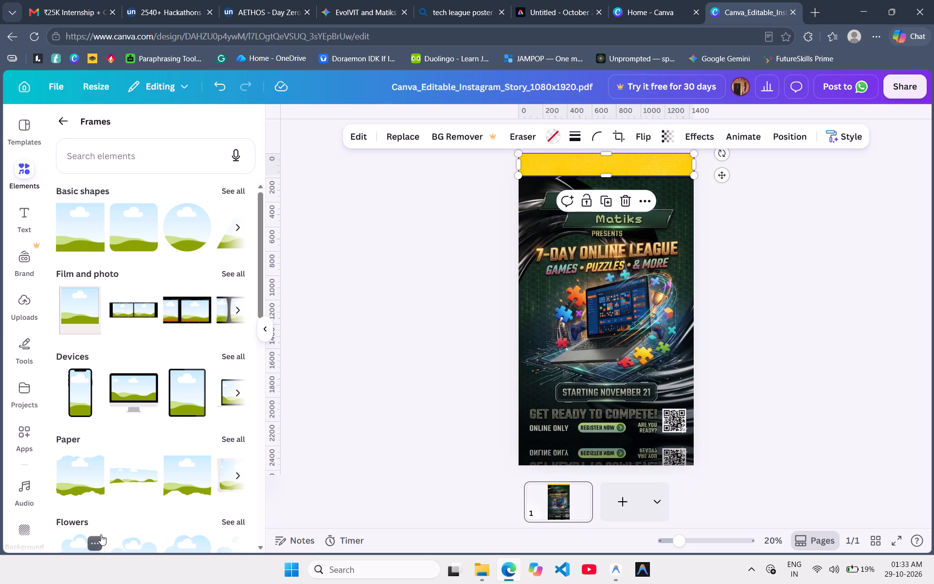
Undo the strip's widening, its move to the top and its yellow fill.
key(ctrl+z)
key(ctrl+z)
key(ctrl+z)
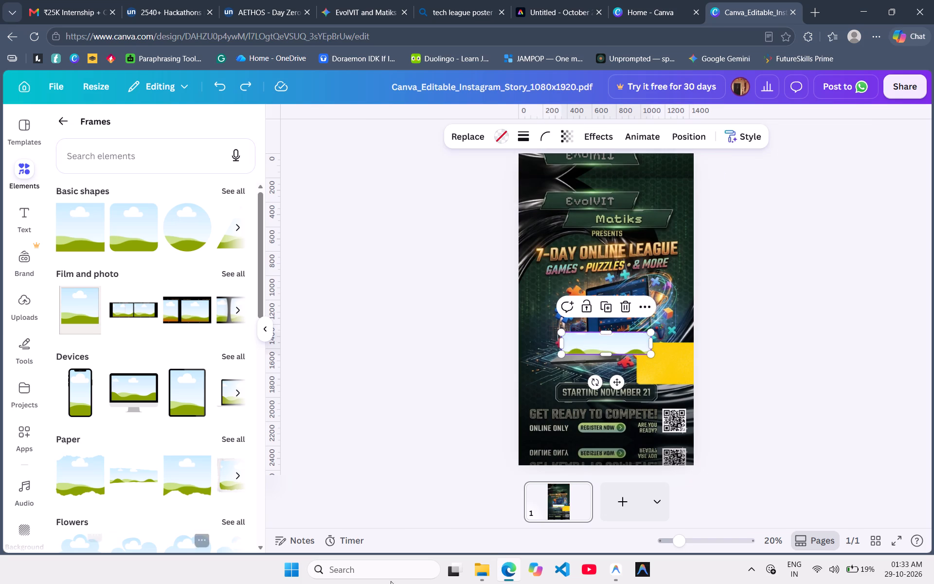
Recolour the yellow rectangle to the grey photo colour #85928a.
click(659, 363)
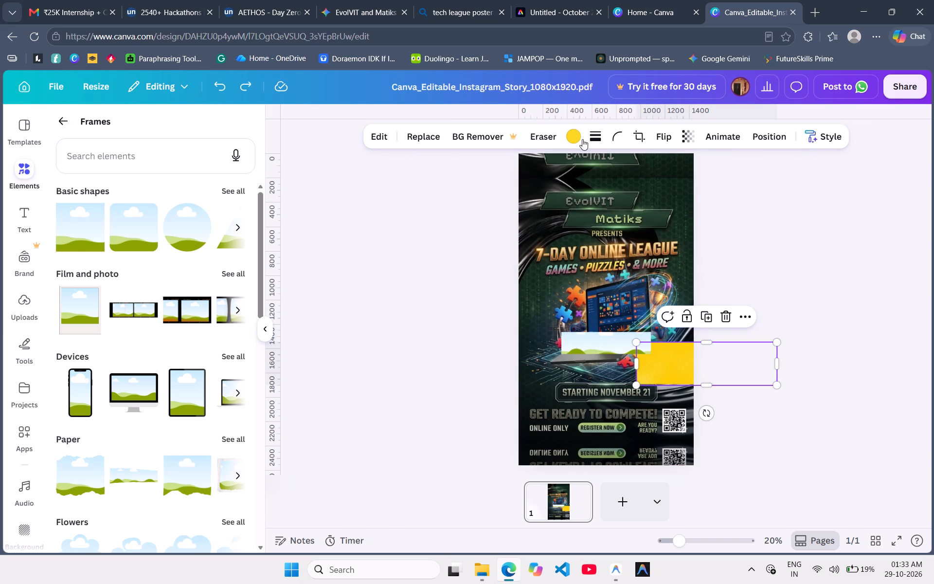
click(582, 135)
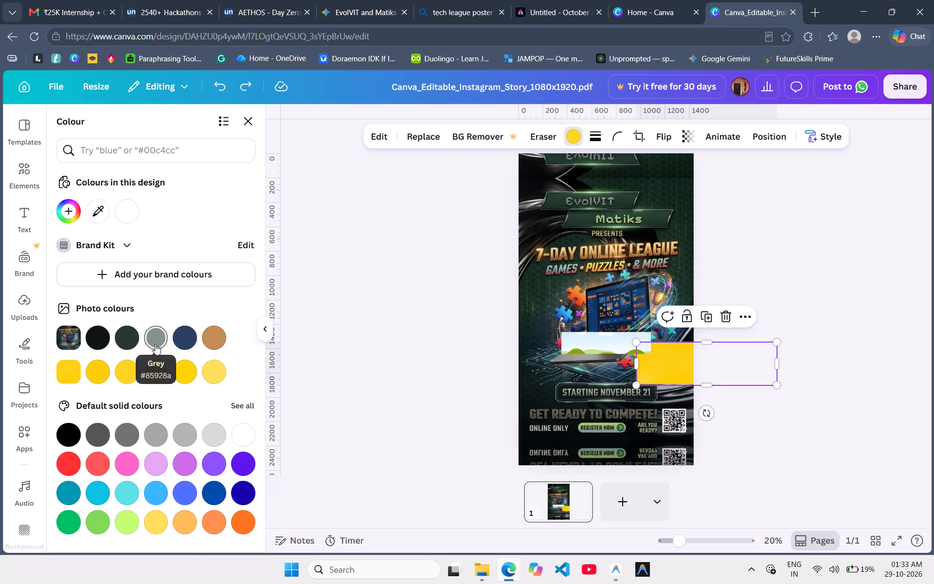
click(155, 344)
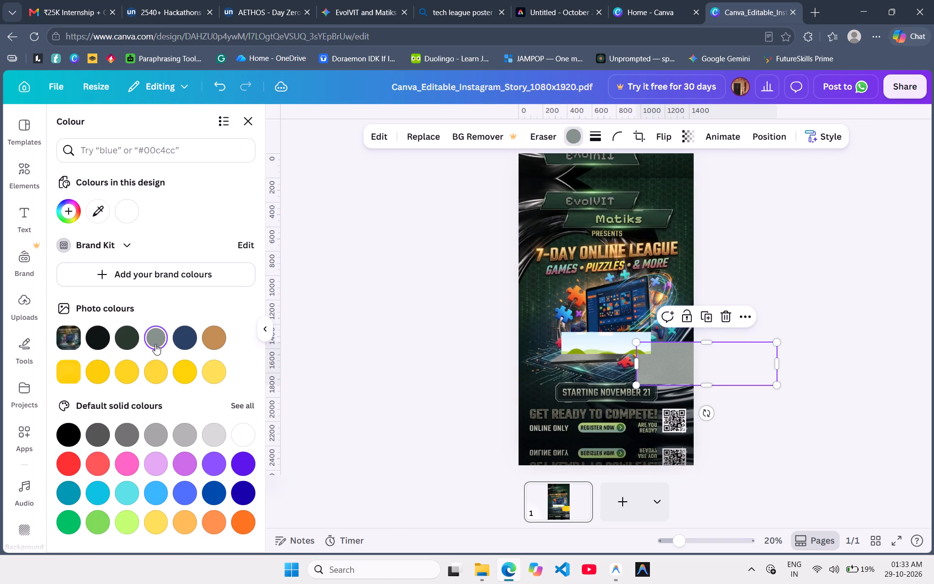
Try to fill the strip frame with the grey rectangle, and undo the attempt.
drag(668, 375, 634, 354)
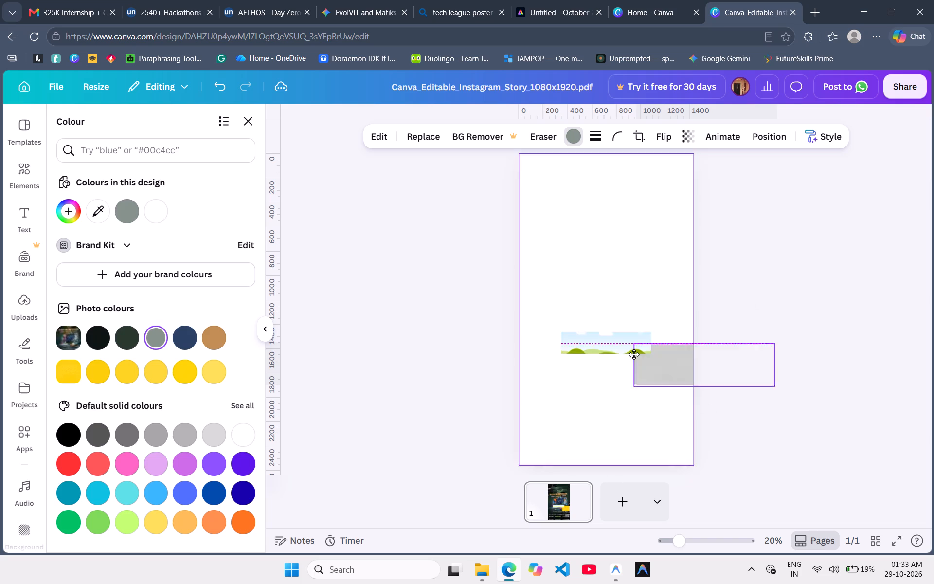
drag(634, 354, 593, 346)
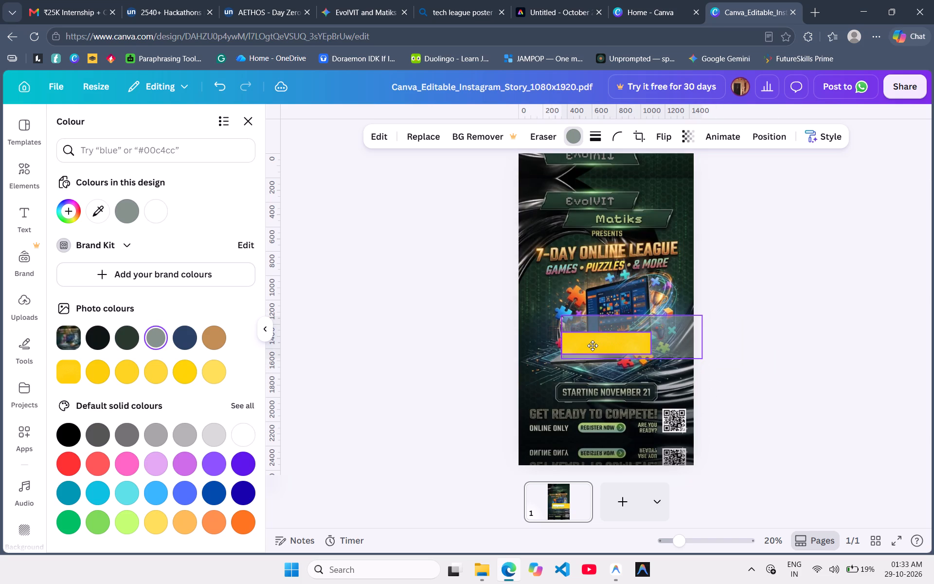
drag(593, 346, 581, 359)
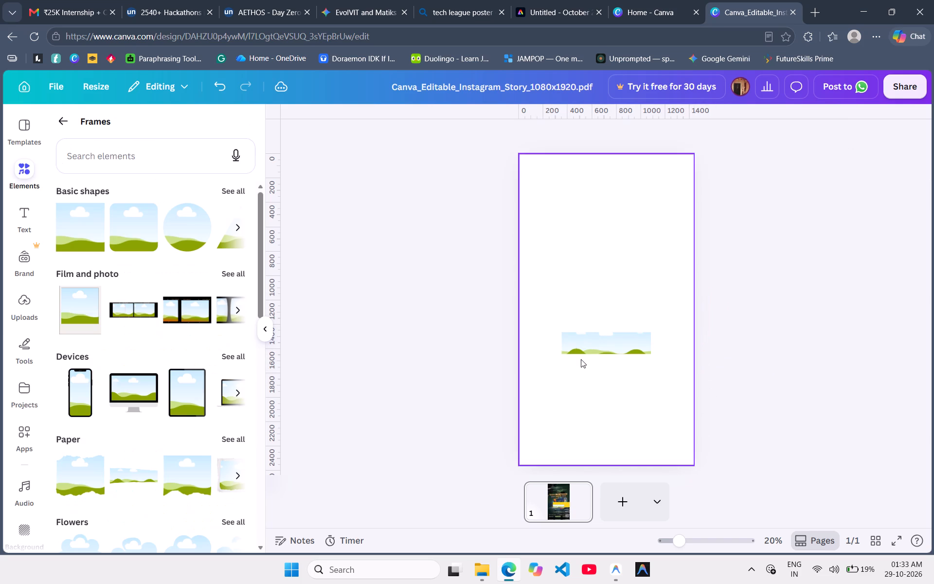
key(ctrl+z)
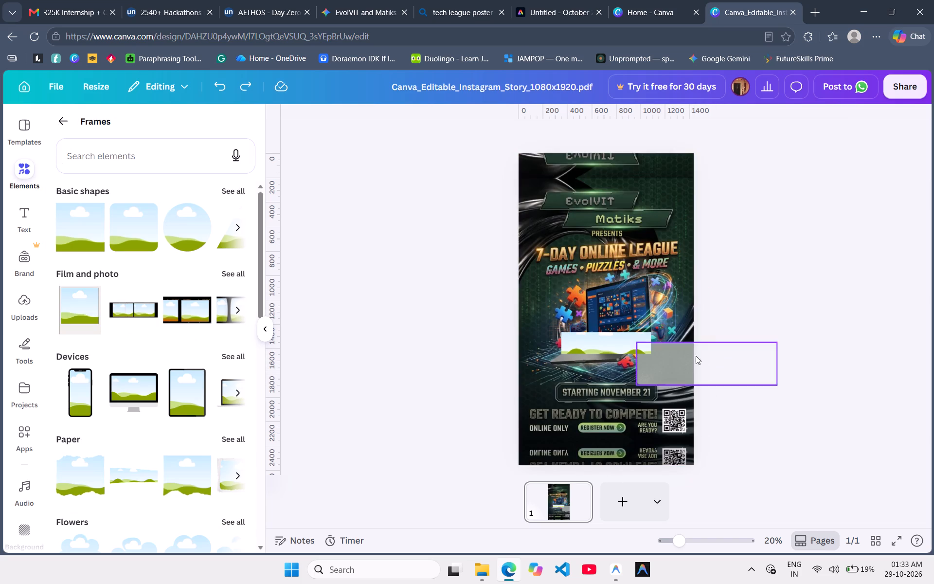
Fill the strip frame over the laptop with the grey rectangle.
drag(666, 364, 619, 346)
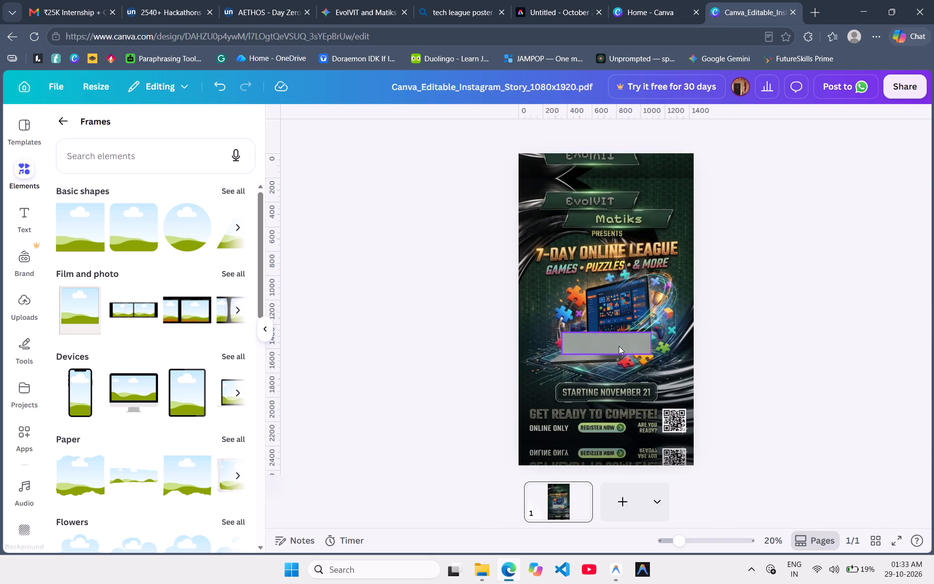
Move the grey strip to the poster's top edge, widen it to the poster's full width and centre it horizontally.
drag(619, 346, 573, 159)
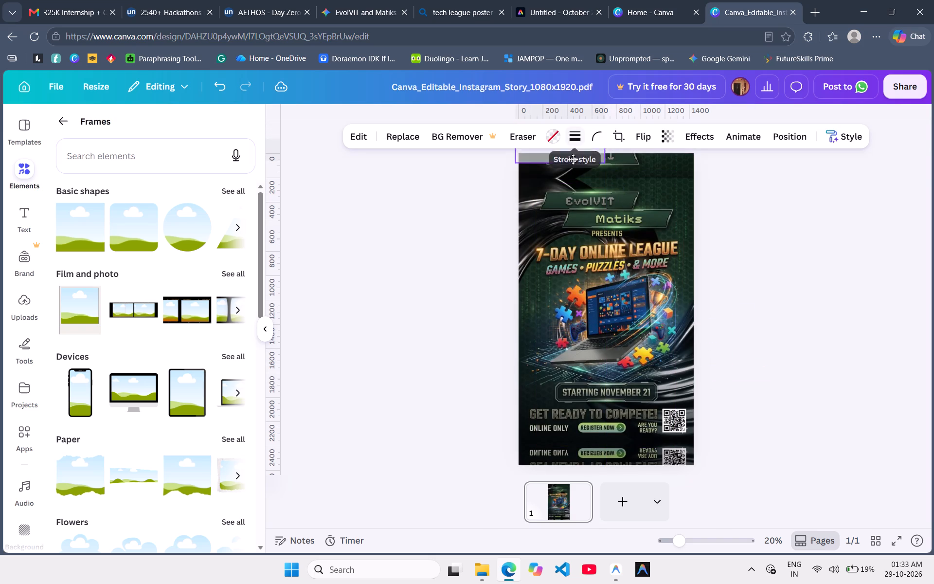
drag(573, 159, 577, 168)
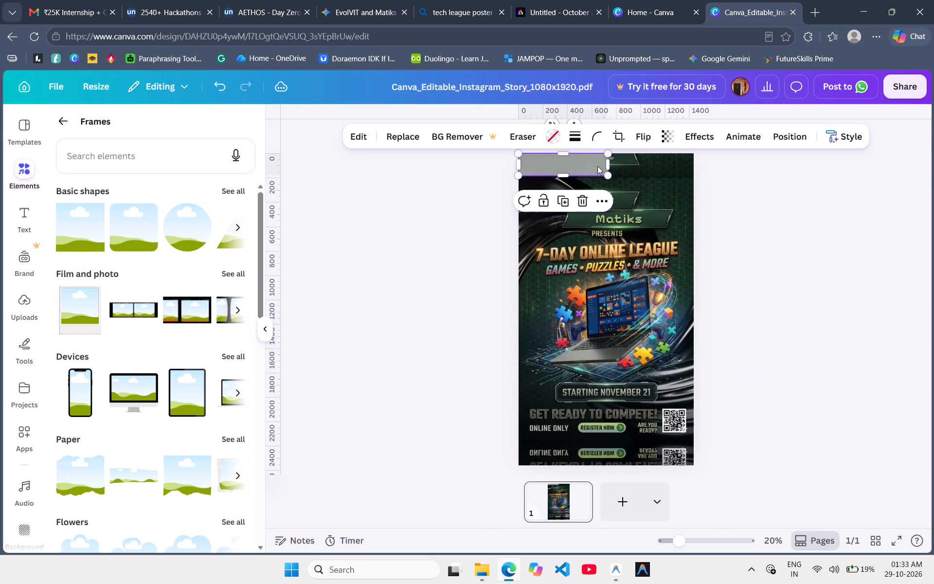
drag(610, 163, 700, 172)
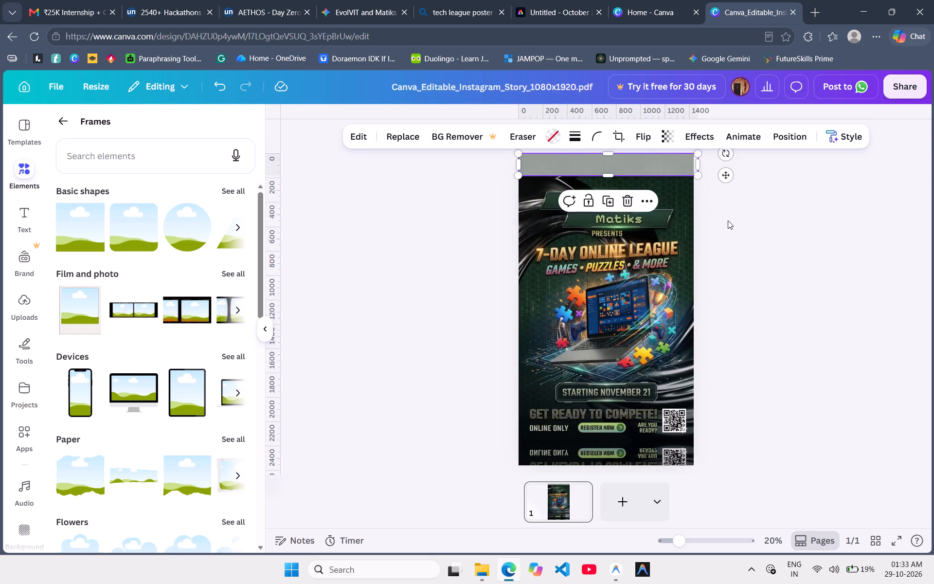
click(728, 220)
drag(613, 160, 608, 160)
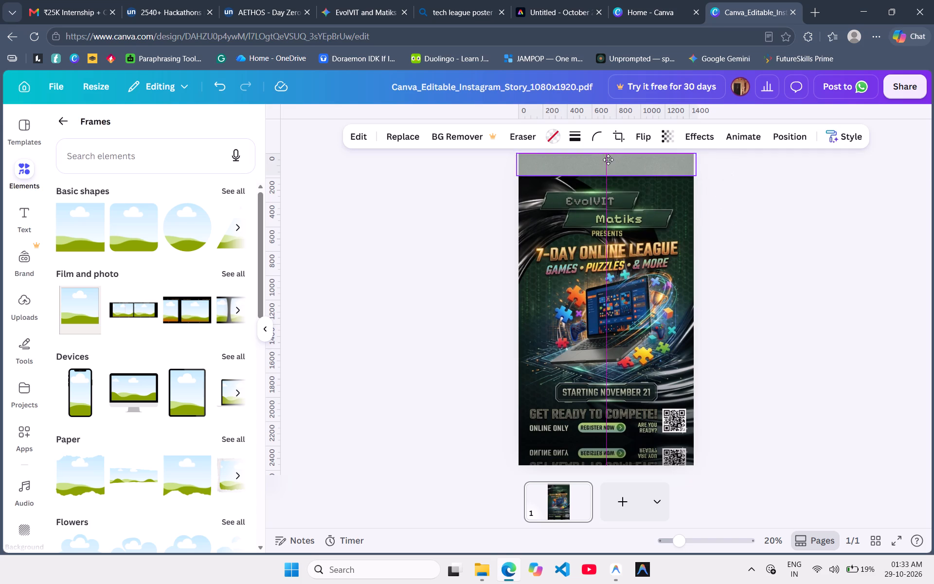
drag(608, 160, 609, 160)
click(757, 237)
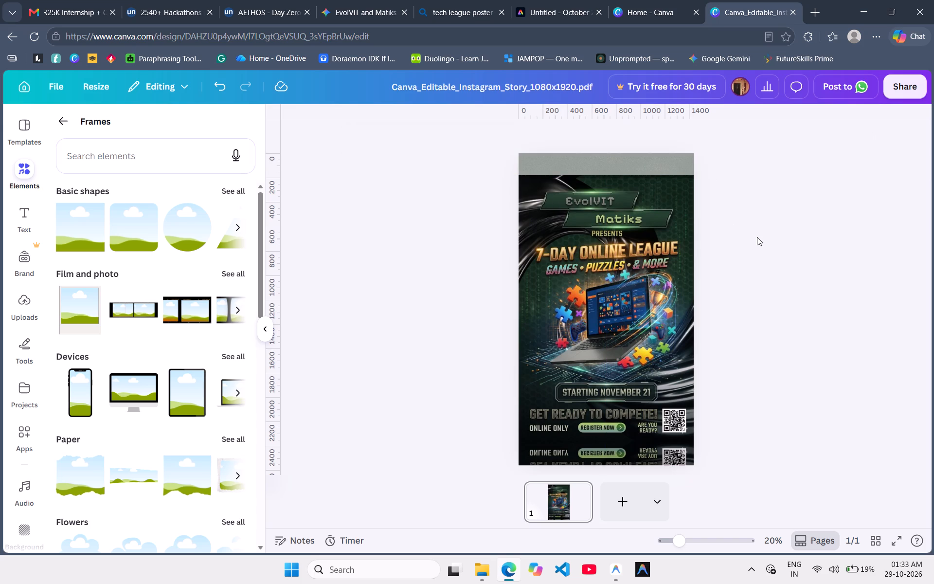
Increase the grey strip's height so it extends from the poster's top edge down to just above the EvolVIT title banner.
click(629, 161)
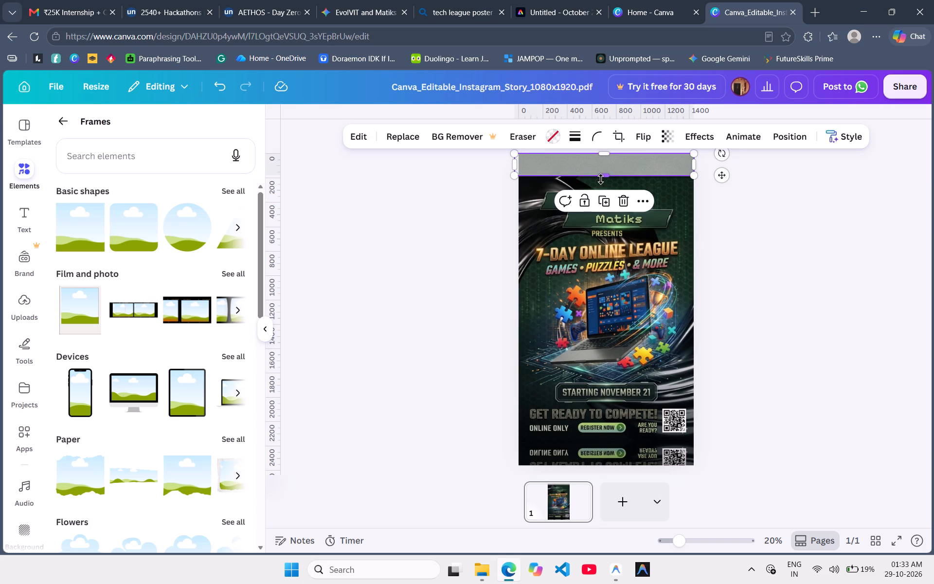
click(602, 178)
click(679, 226)
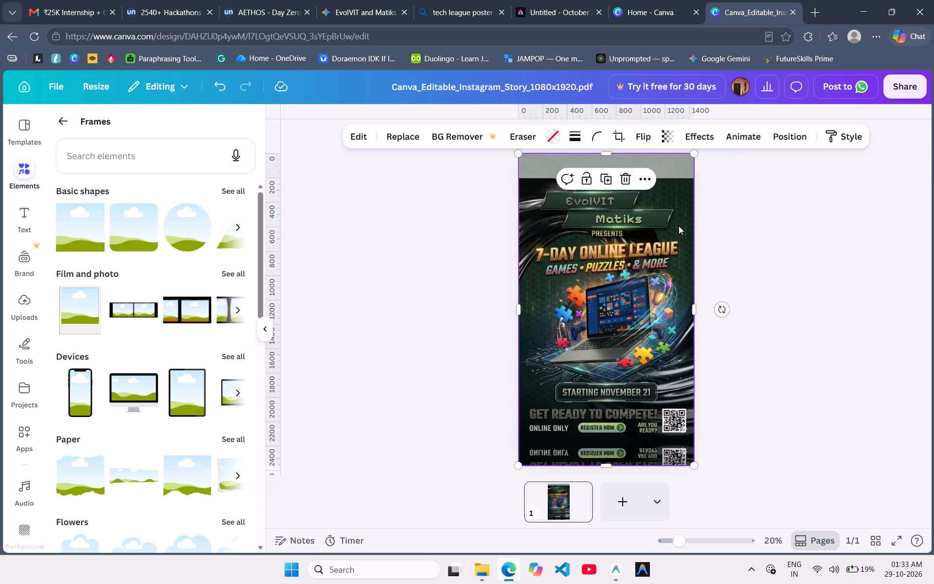
click(755, 237)
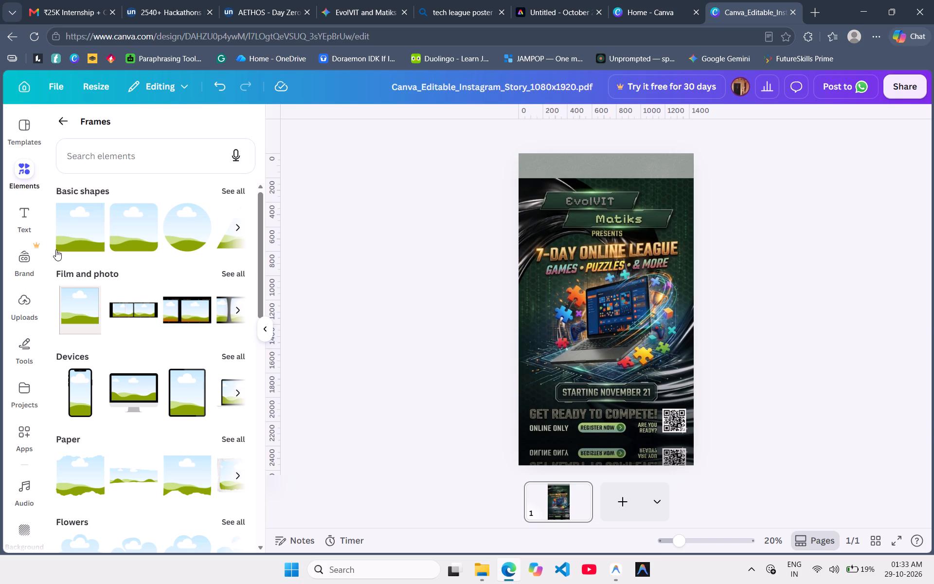
click(659, 168)
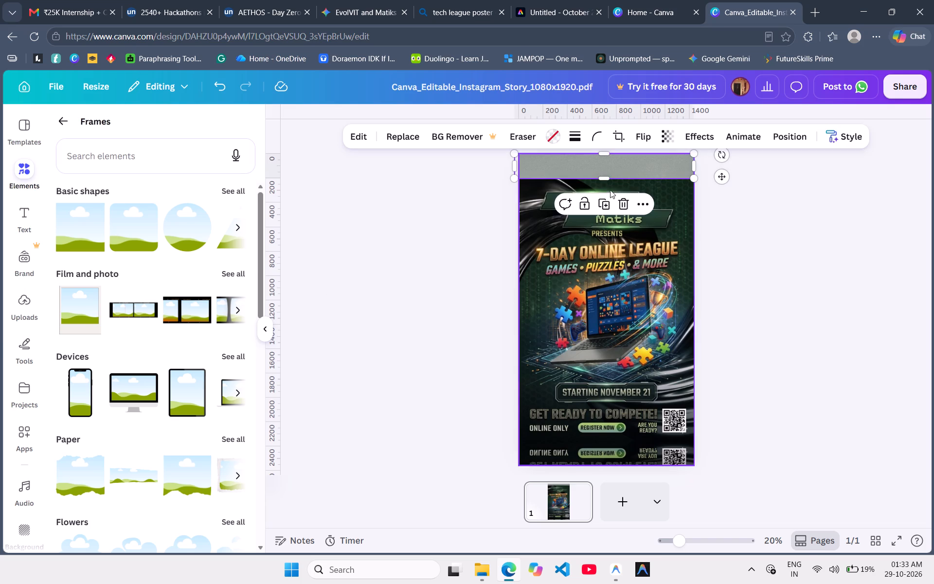
drag(607, 180, 616, 186)
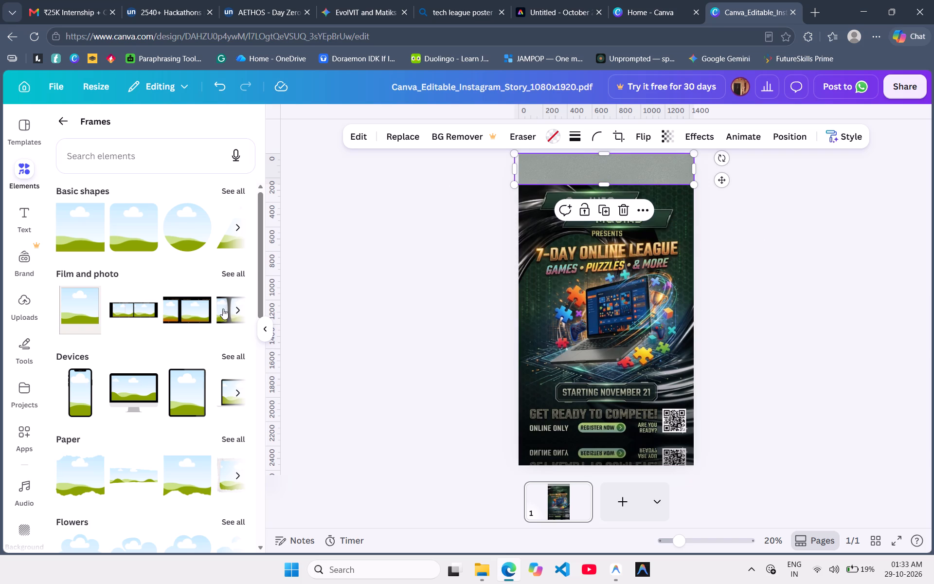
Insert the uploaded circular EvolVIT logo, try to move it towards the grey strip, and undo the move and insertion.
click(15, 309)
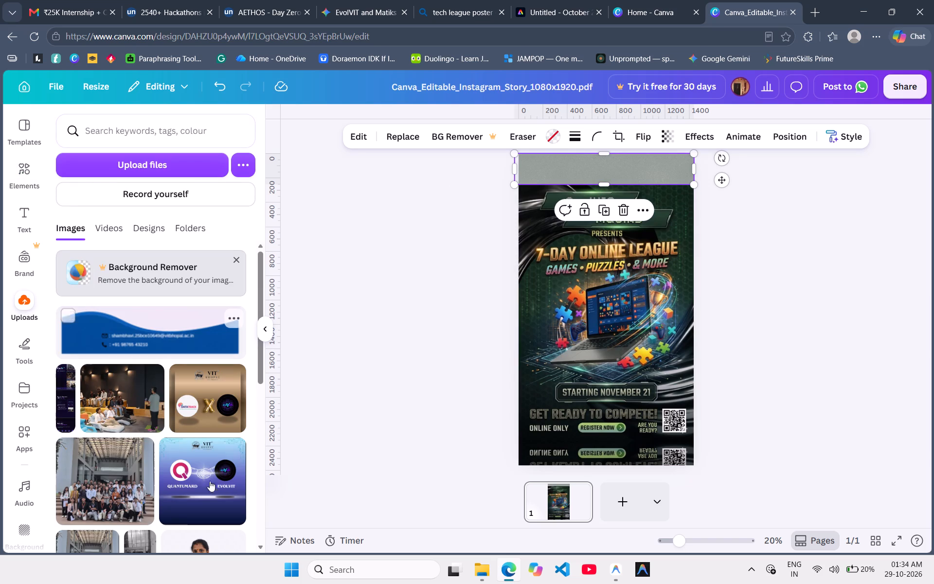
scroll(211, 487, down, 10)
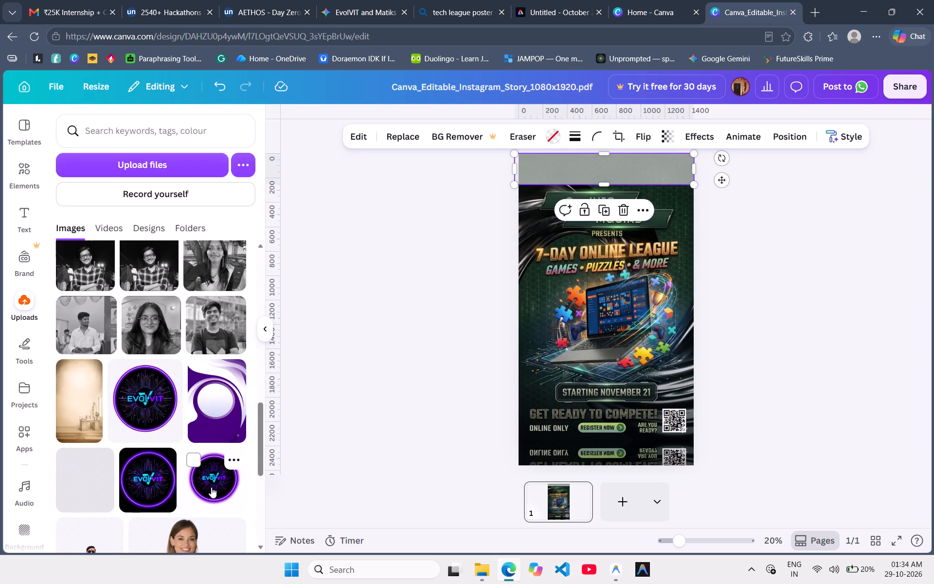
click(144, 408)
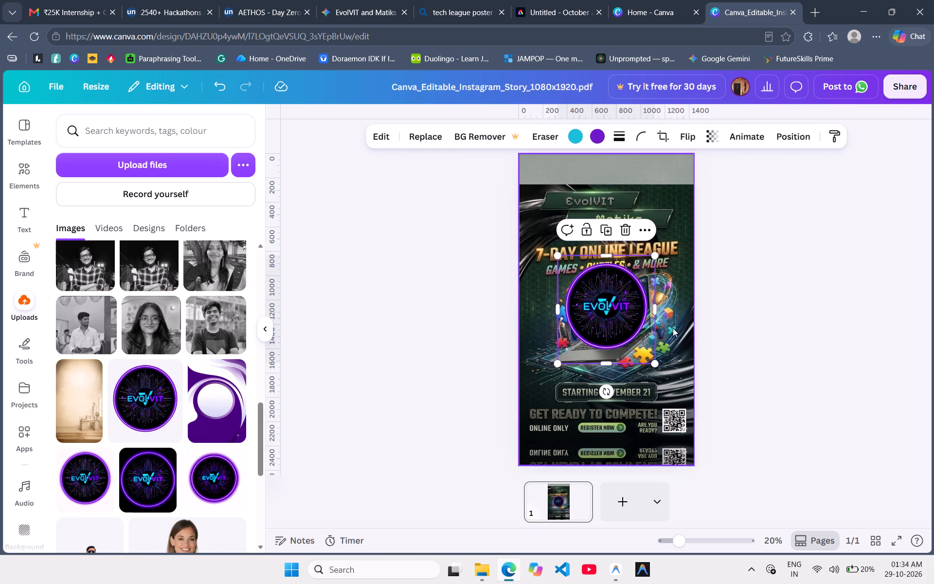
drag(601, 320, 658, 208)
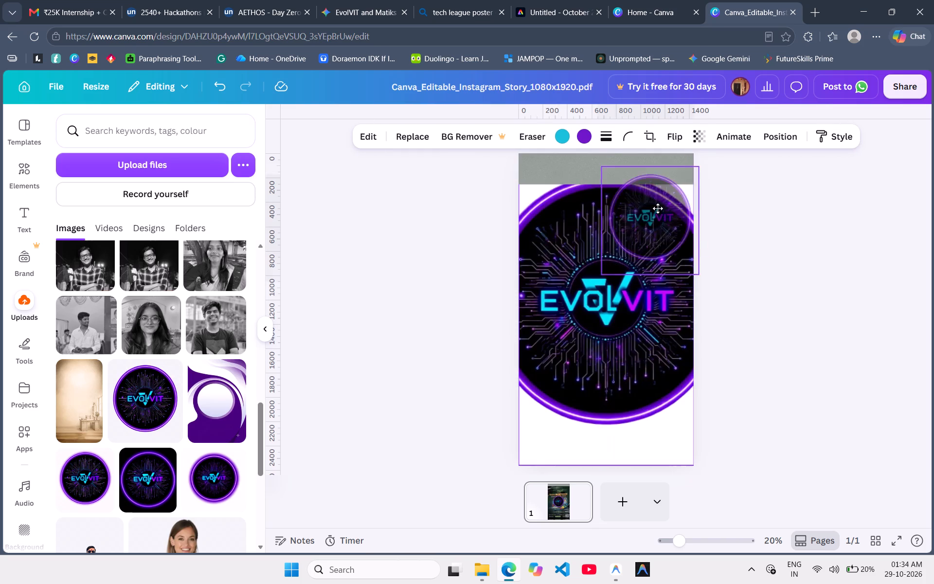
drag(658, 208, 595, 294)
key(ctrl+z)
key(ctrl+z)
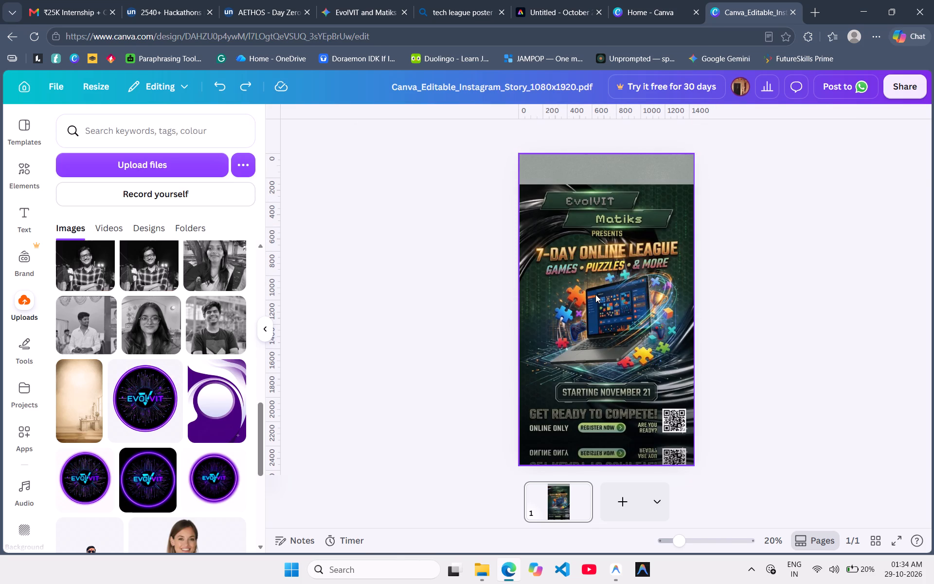
Insert the uploaded circular EvolVIT logo with the purple ring onto the poster again.
click(148, 397)
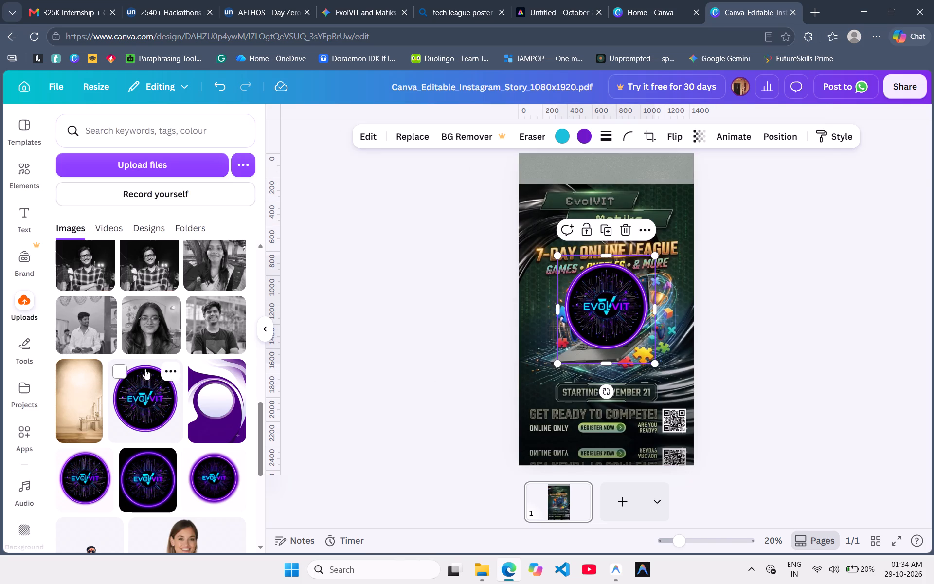
Open the frame elements.
click(26, 183)
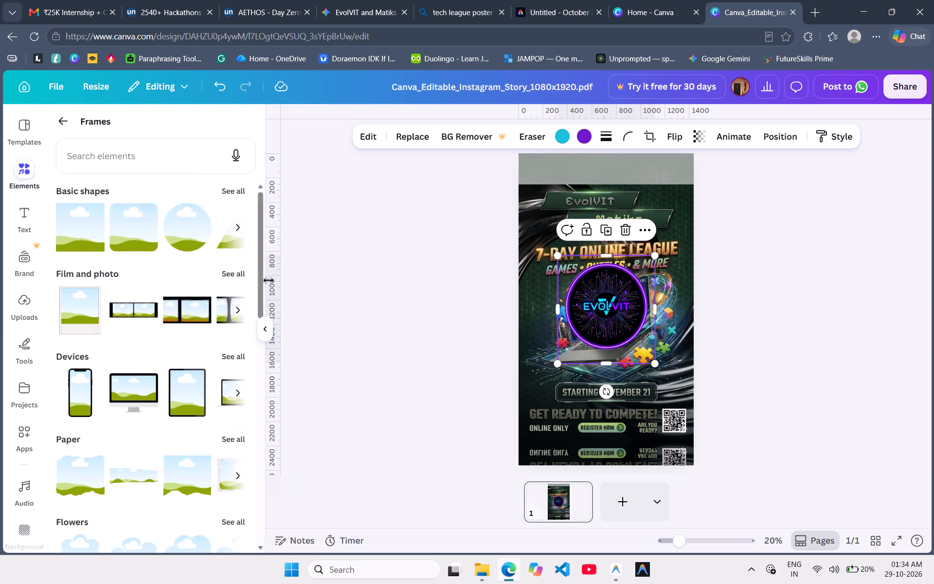
Add a circular frame to the poster and fill it with the EvolVIT logo.
click(167, 221)
drag(604, 312, 592, 371)
drag(619, 281, 594, 342)
click(594, 368)
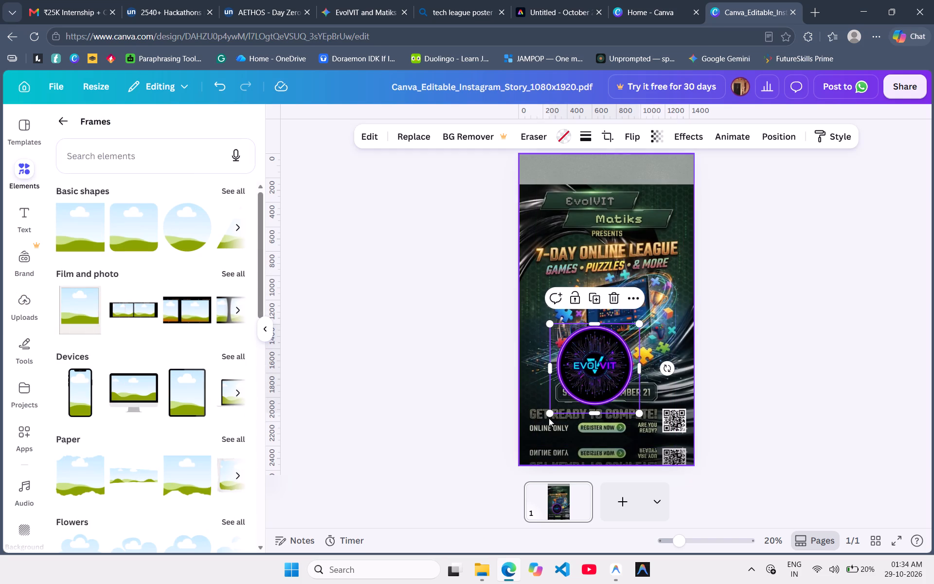
Shrink the circular EvolVIT logo to about 255 by 255 and place it at the right end of the poster's grey strip.
drag(550, 416, 582, 376)
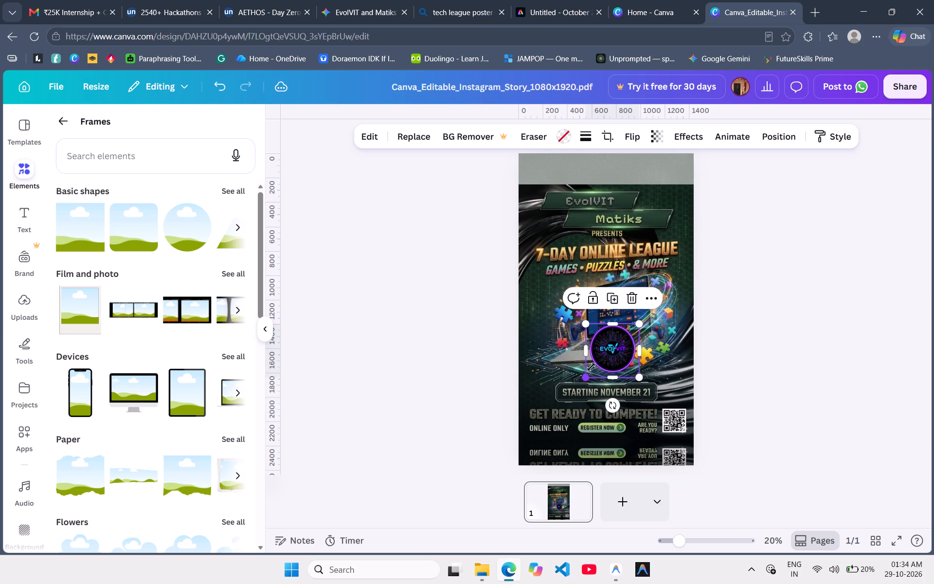
drag(611, 349, 668, 178)
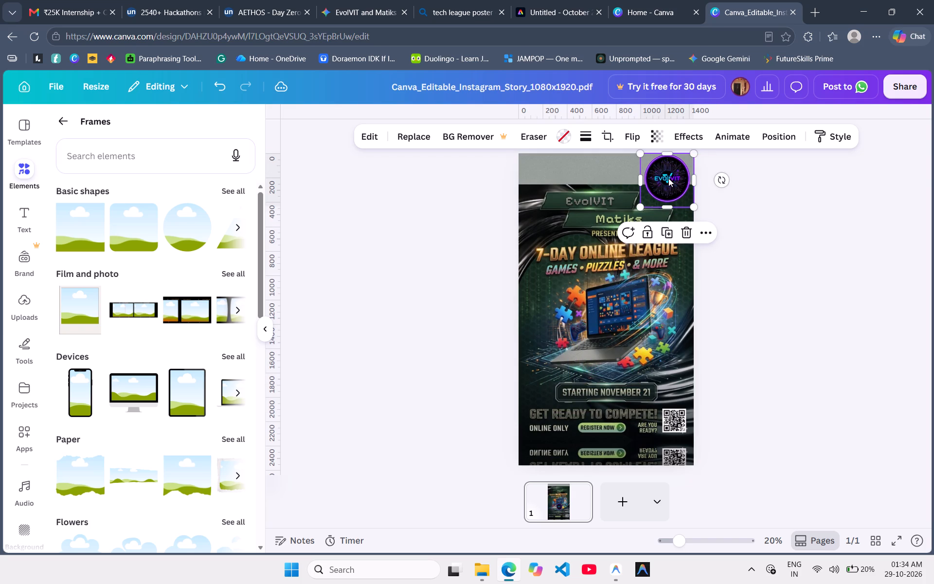
drag(643, 204, 666, 185)
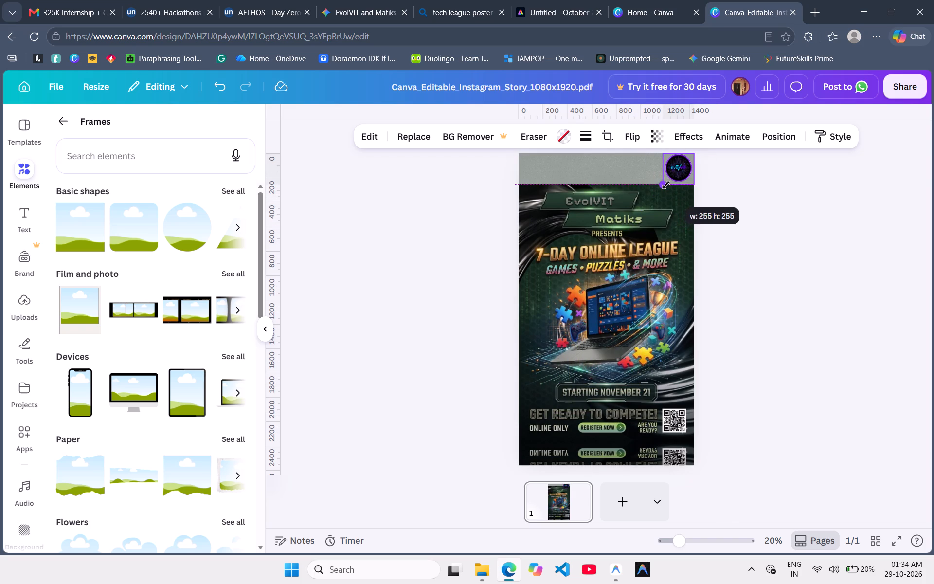
drag(666, 185, 667, 184)
click(754, 268)
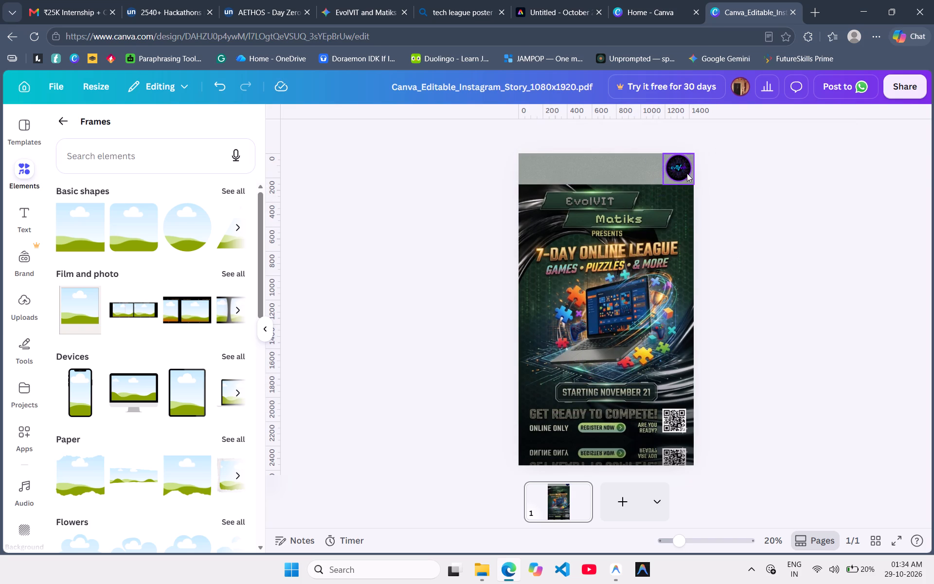
click(683, 170)
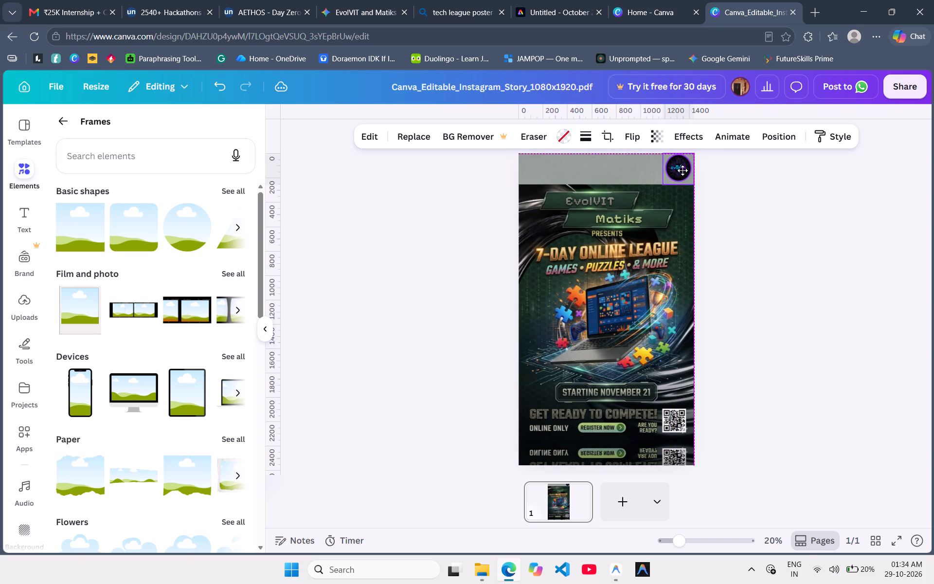
click(733, 228)
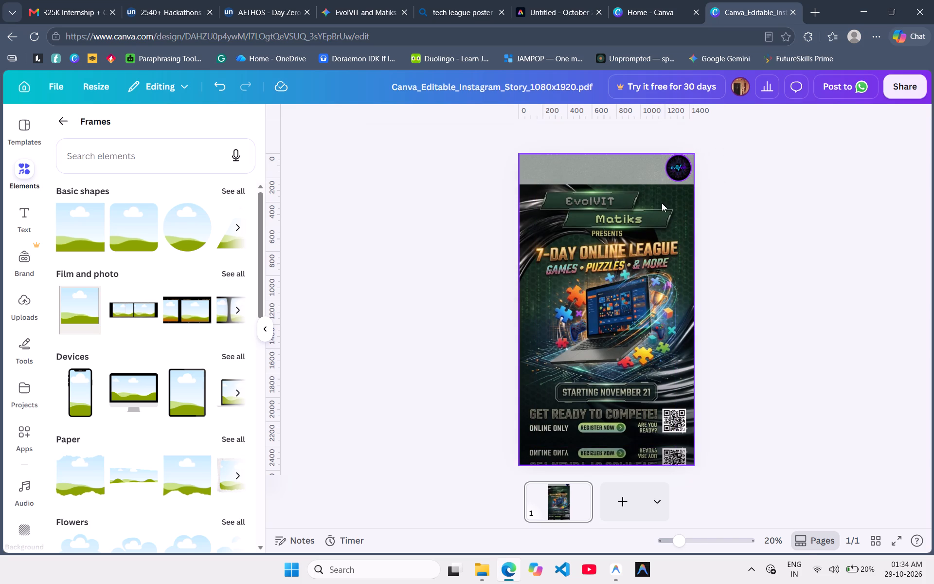
click(752, 135)
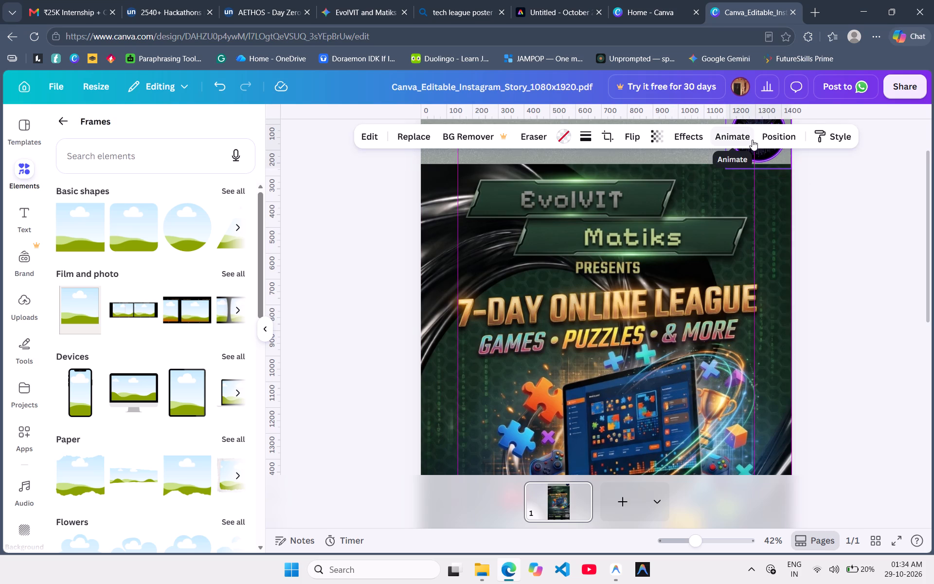
click(838, 220)
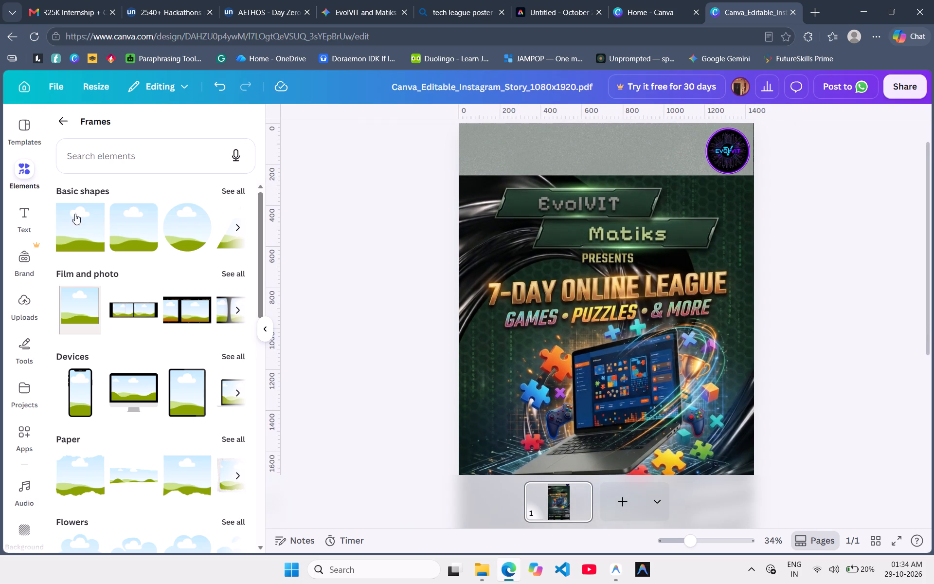
Insert the white VIT Bhopal logo from the uploaded images and shrink it to a small size.
click(15, 311)
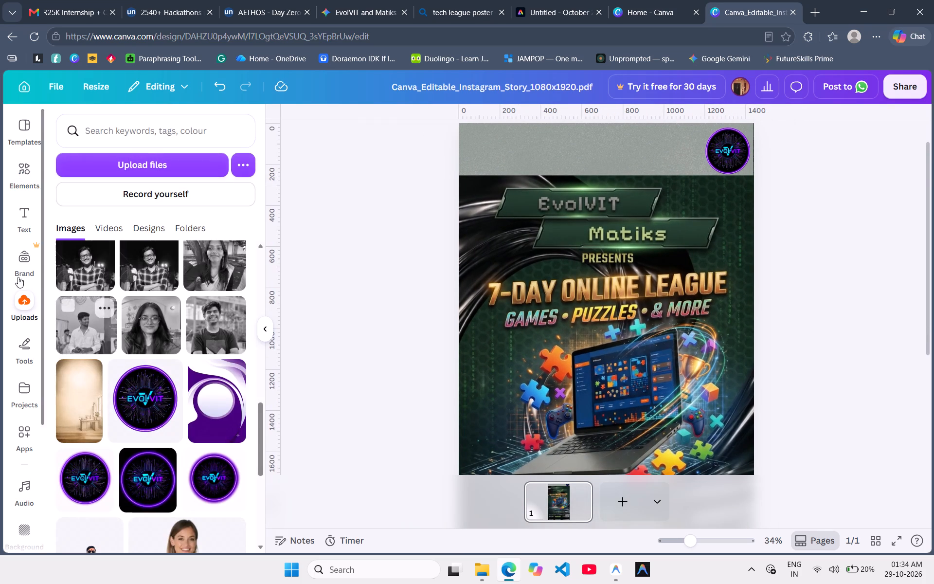
scroll(174, 370, down, 5)
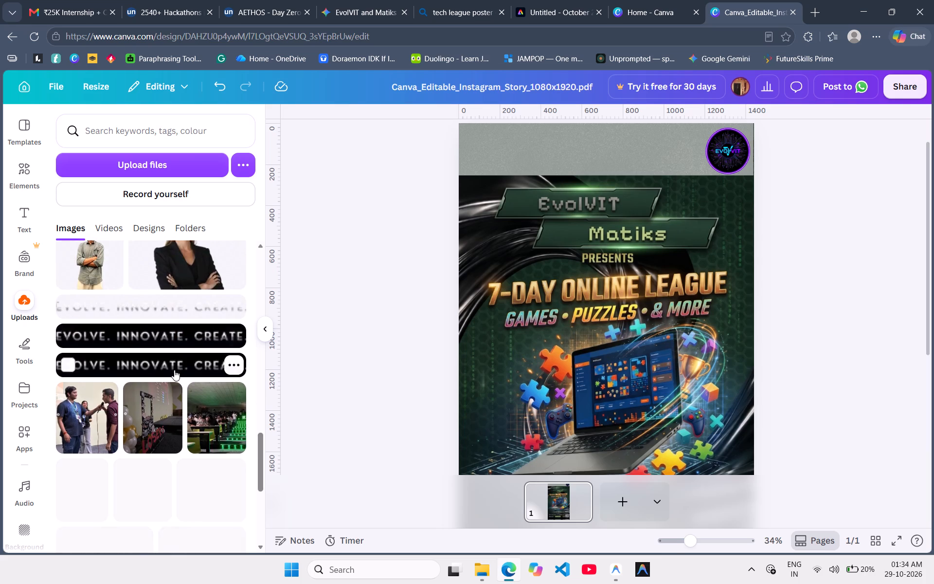
scroll(174, 370, down, 6)
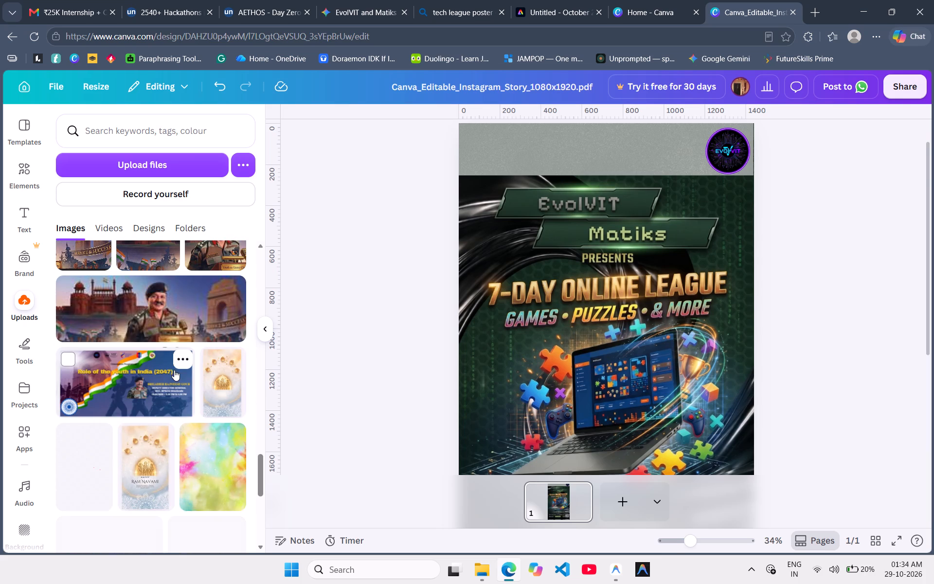
scroll(174, 370, down, 7)
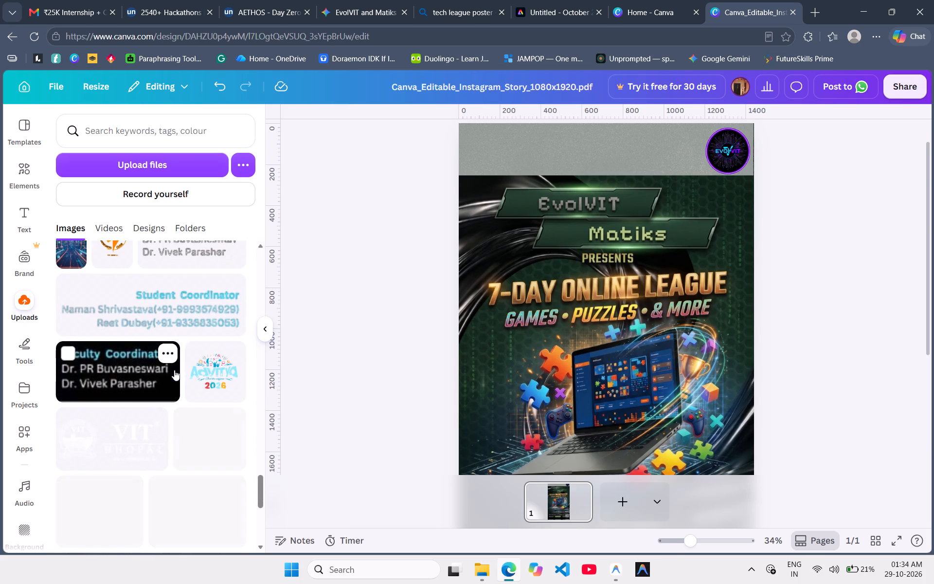
click(117, 408)
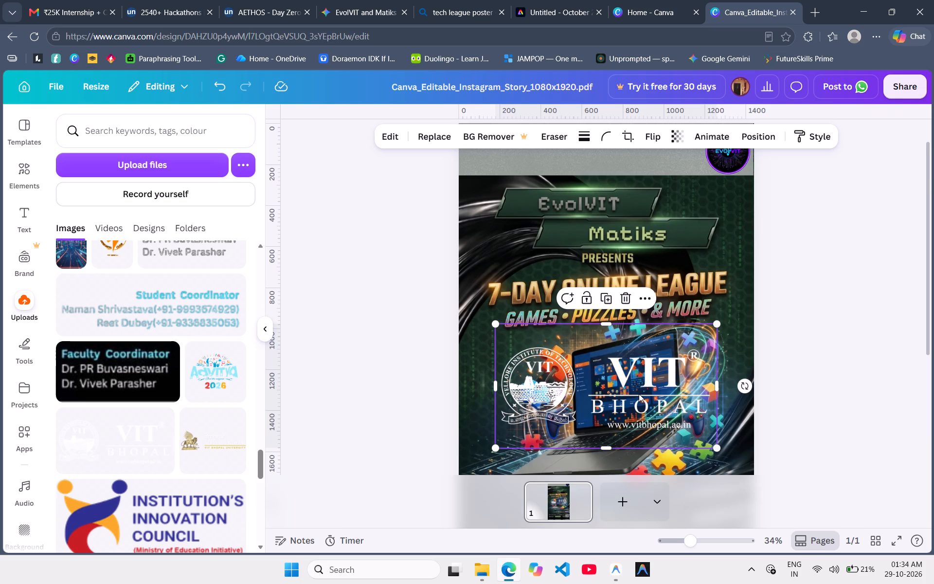
drag(718, 448, 554, 369)
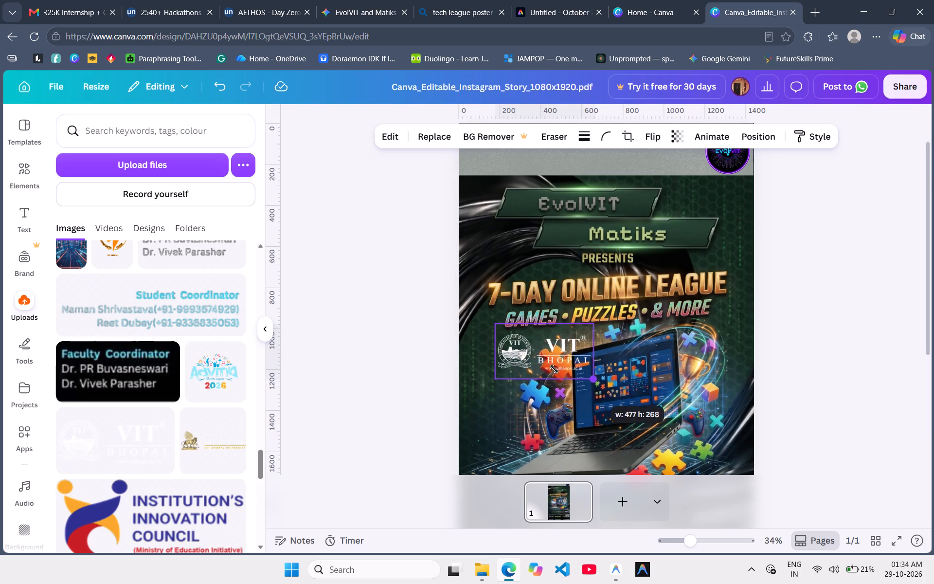
drag(554, 369, 553, 367)
scroll(553, 367, up, 1)
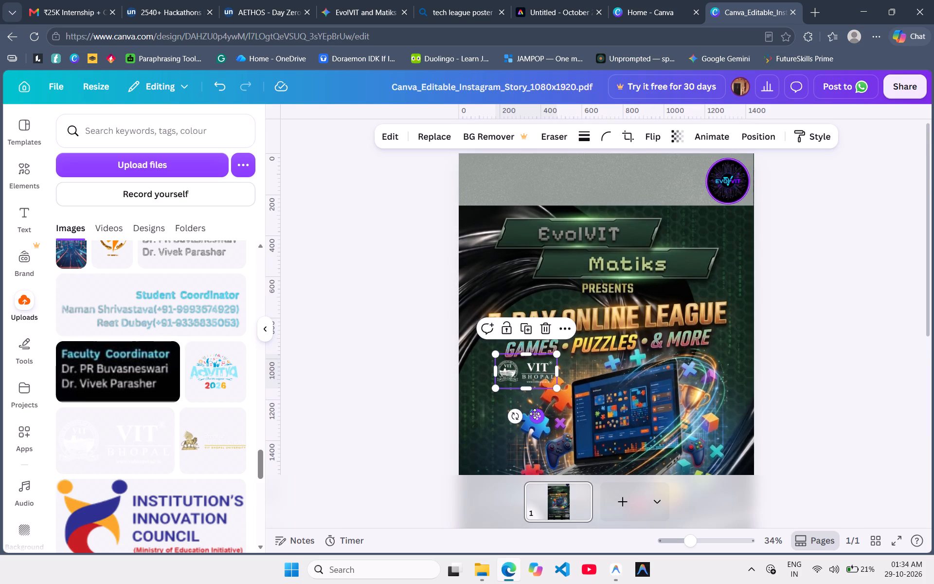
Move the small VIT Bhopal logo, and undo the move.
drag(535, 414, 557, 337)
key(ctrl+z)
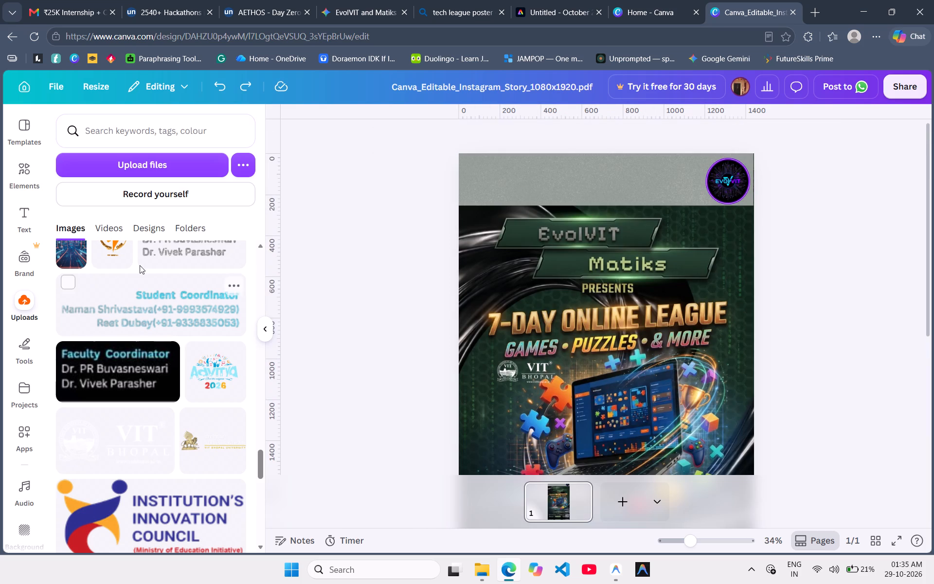
Add a square frame to the poster and fill it with the VIT Bhopal logo.
click(24, 174)
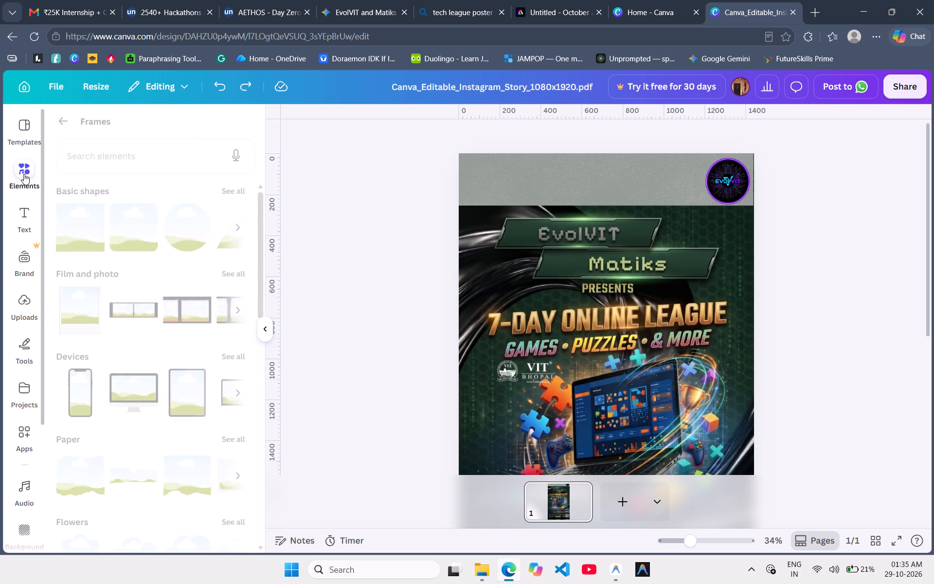
click(73, 222)
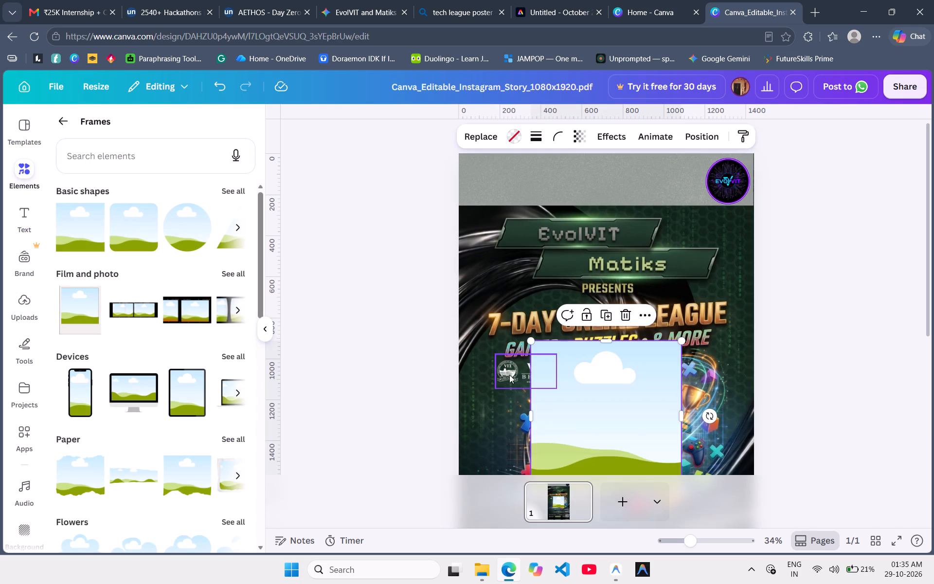
drag(513, 373, 578, 385)
click(578, 385)
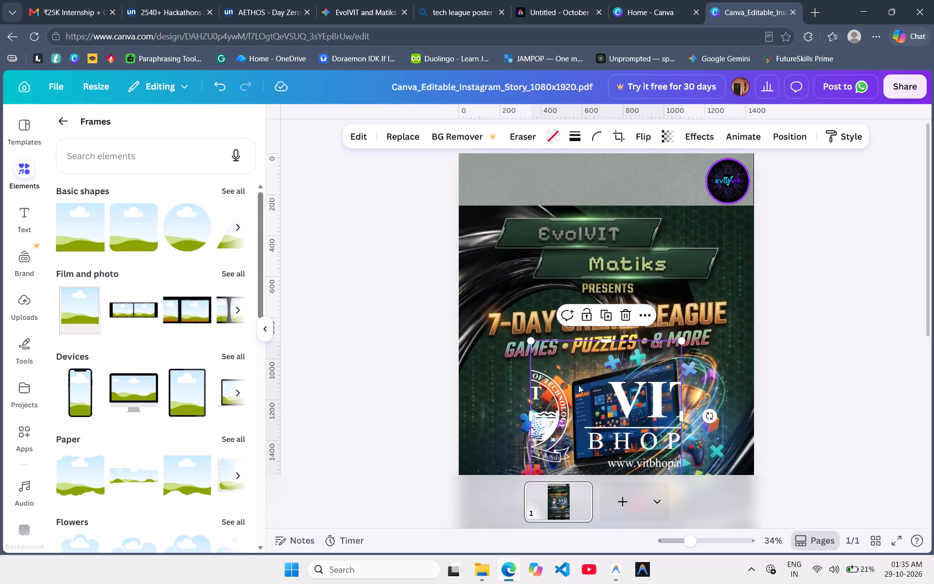
Widen the VIT Bhopal logo's frame to show the entire logo, and scale it down to a small size.
drag(684, 418, 802, 410)
drag(646, 393, 591, 310)
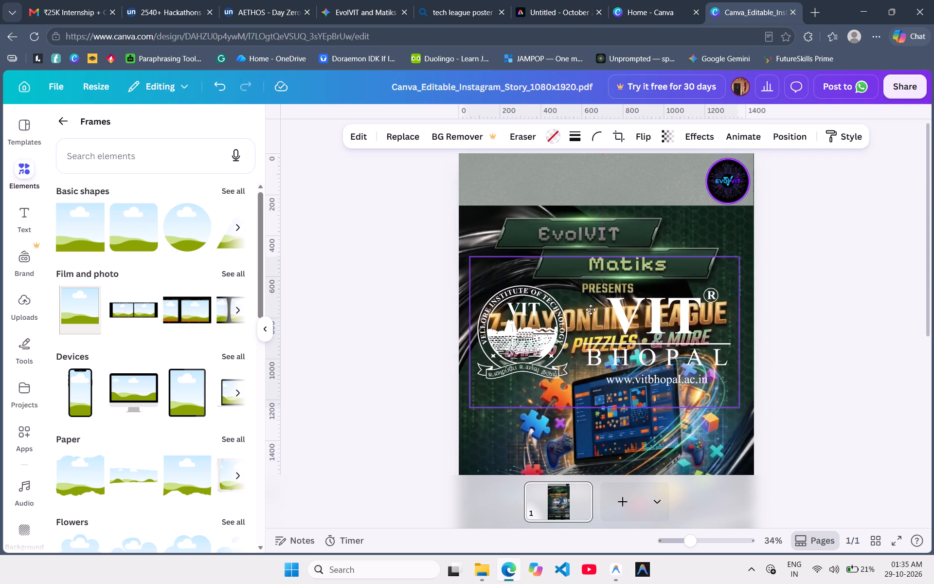
drag(591, 310, 597, 309)
drag(754, 408, 625, 301)
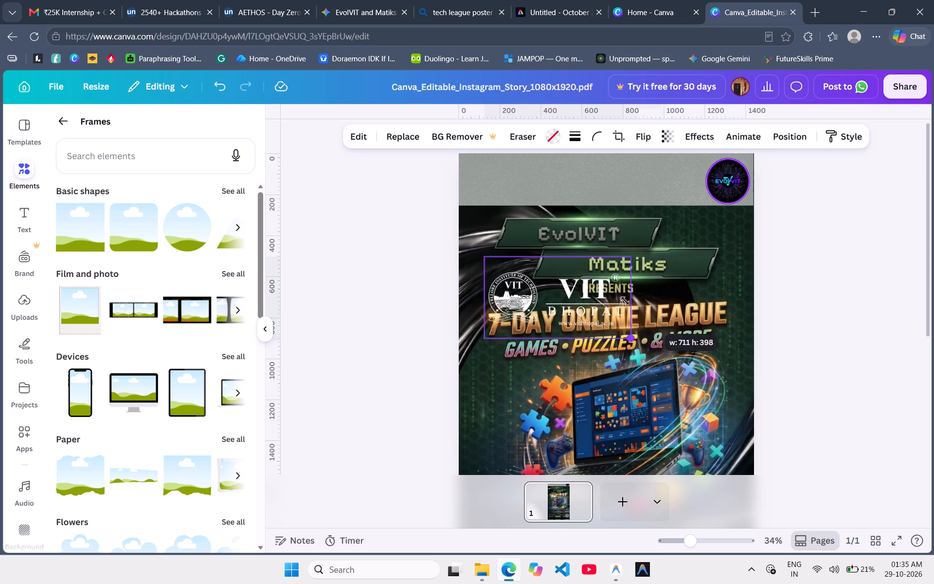
drag(625, 301, 560, 280)
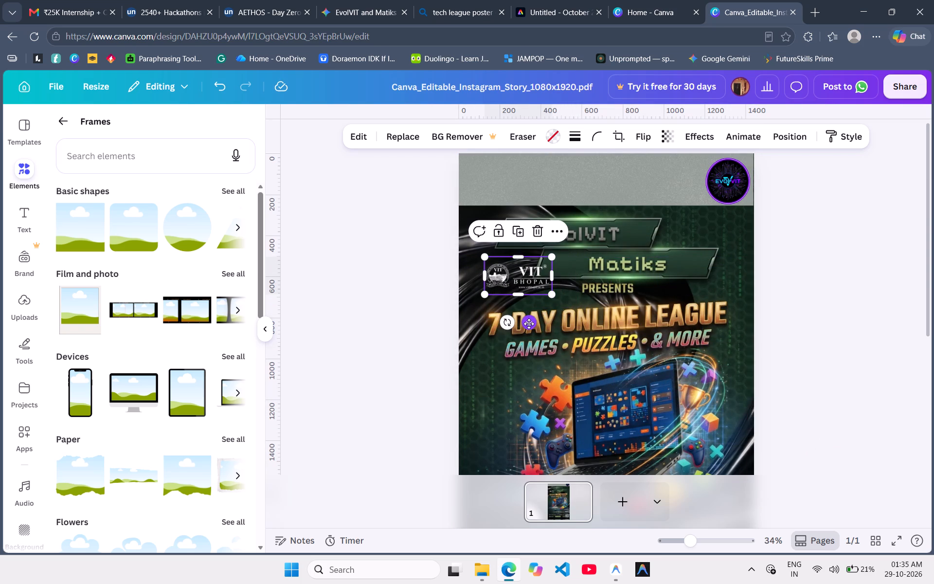
Place the framed VIT Bhopal logo at the left end of the grey strip and enlarge it to nearly the strip's height.
drag(529, 324, 507, 218)
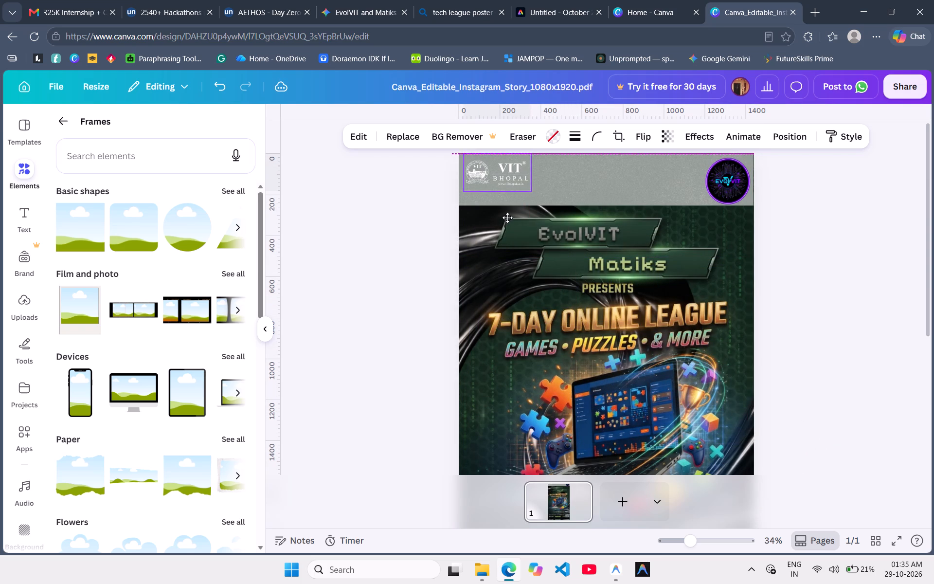
drag(507, 218, 503, 220)
drag(526, 190, 538, 206)
click(502, 169)
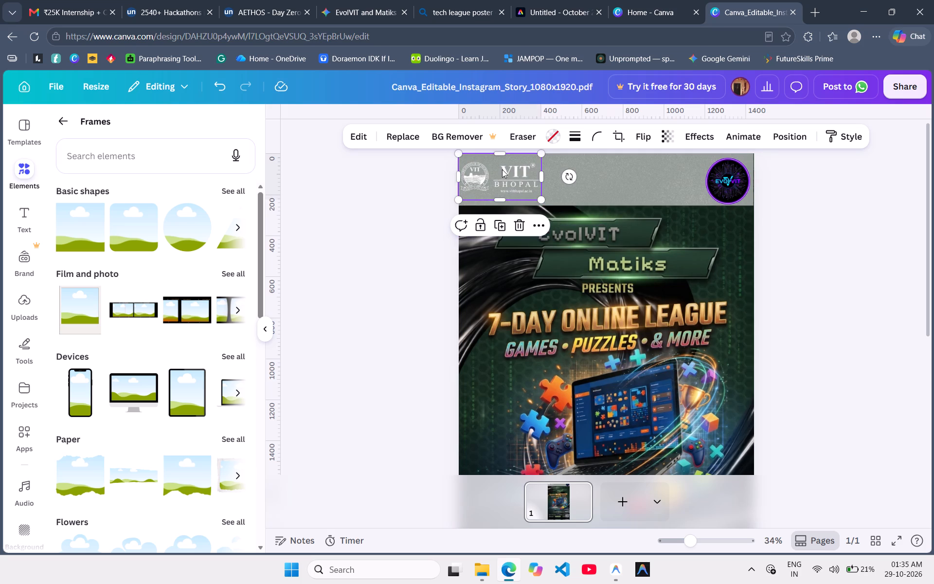
click(806, 264)
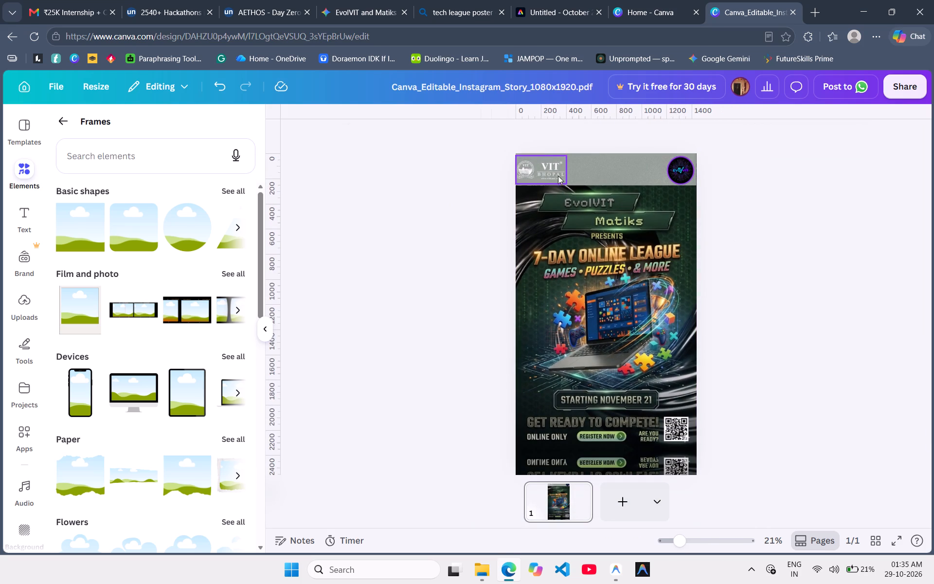
Open the VIT Bhopal logo for image editing and browse the Style Match styles.
click(551, 169)
click(355, 138)
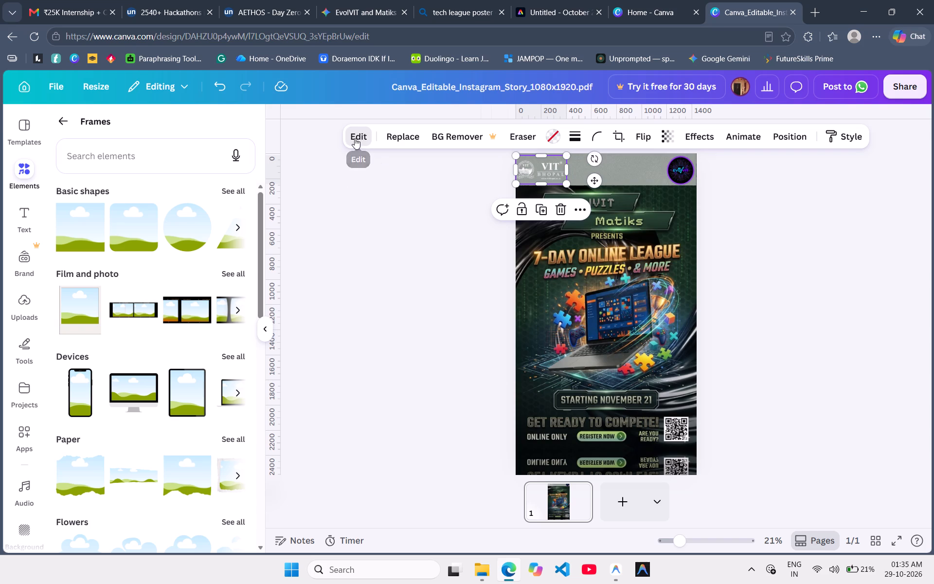
click(229, 392)
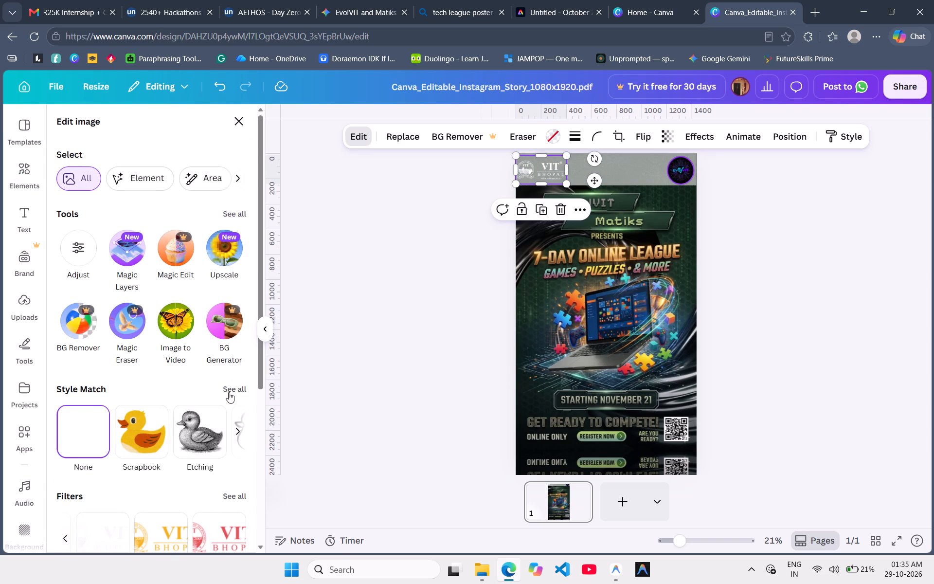
scroll(208, 369, down, 1)
scroll(208, 369, up, 1)
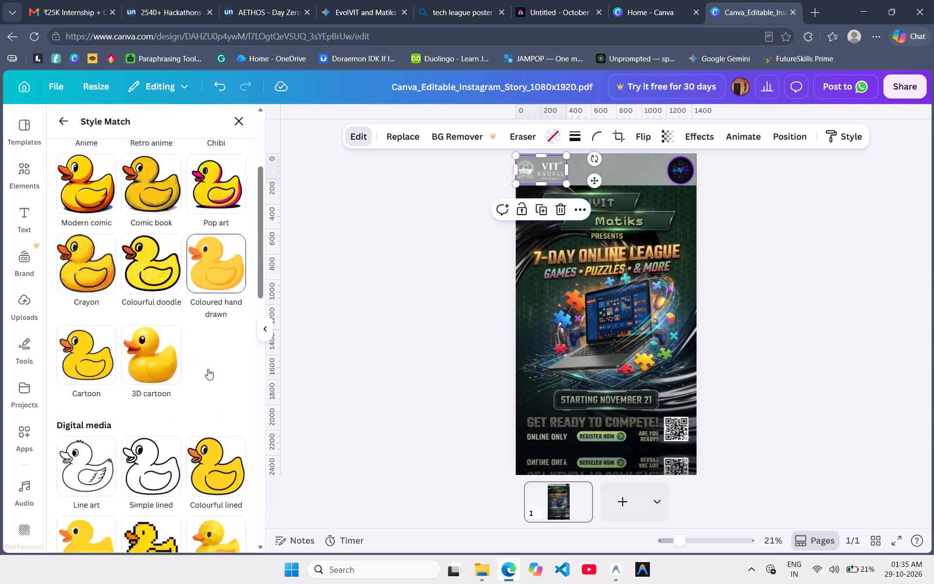
scroll(208, 369, up, 1)
scroll(208, 369, down, 14)
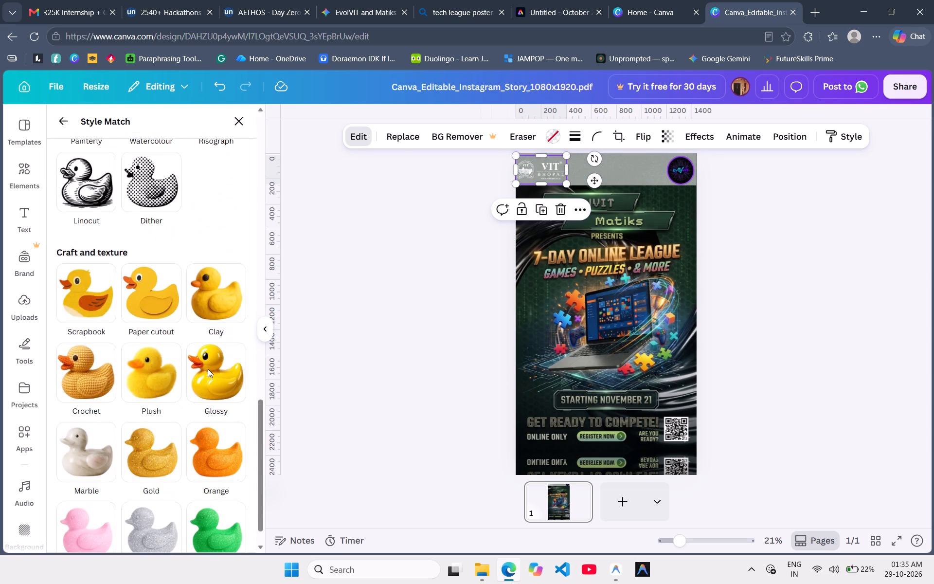
scroll(208, 369, up, 9)
click(59, 116)
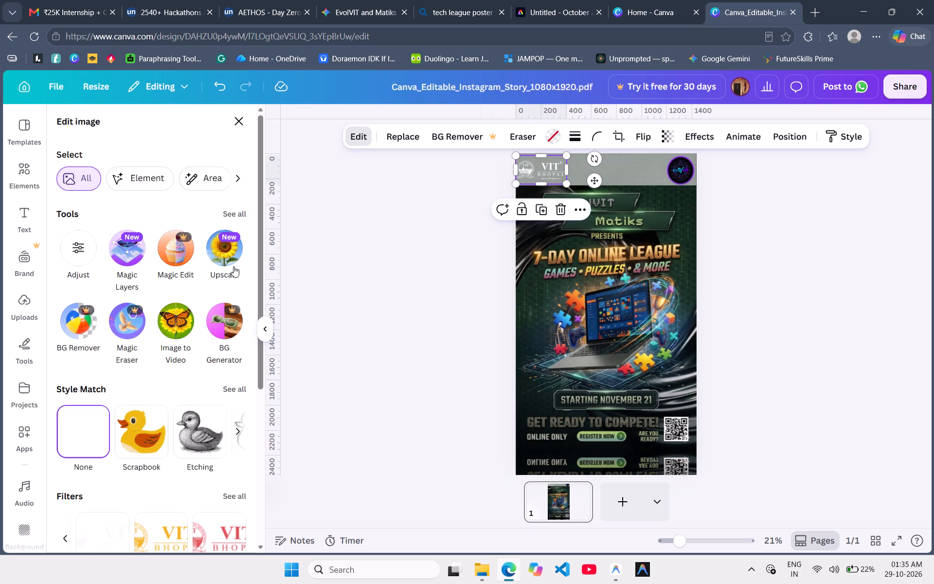
Invert the colours of the VIT Bhopal logo in the grey strip.
click(74, 247)
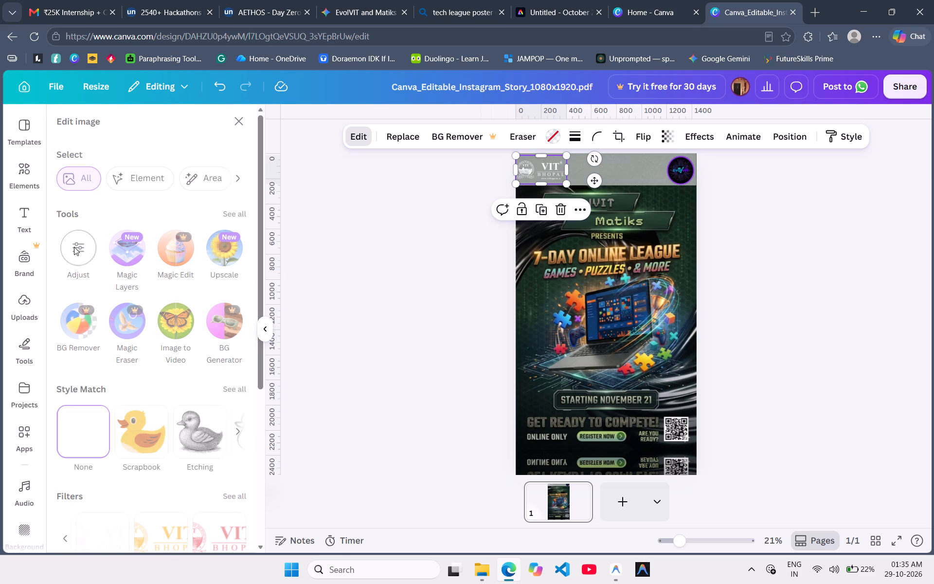
scroll(231, 380, down, 3)
click(234, 344)
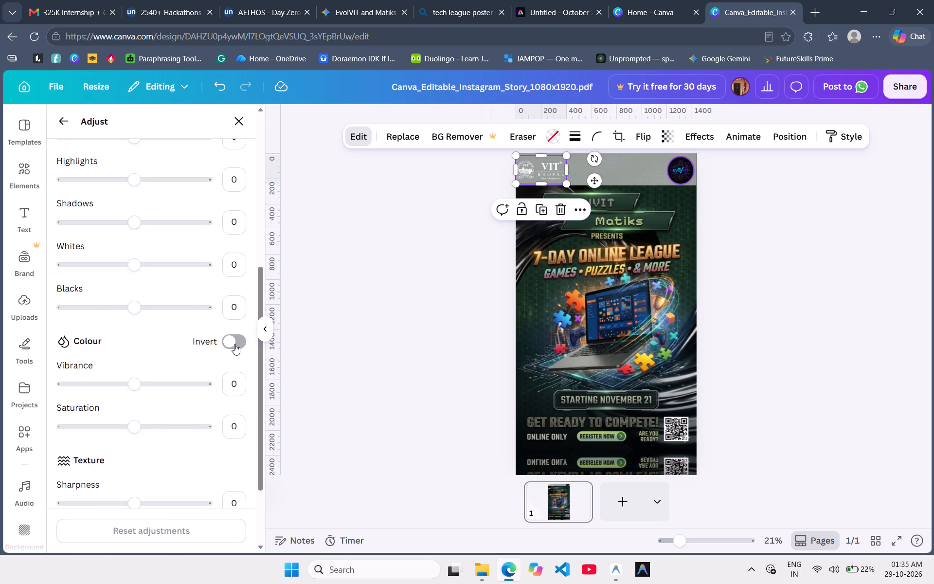
click(780, 223)
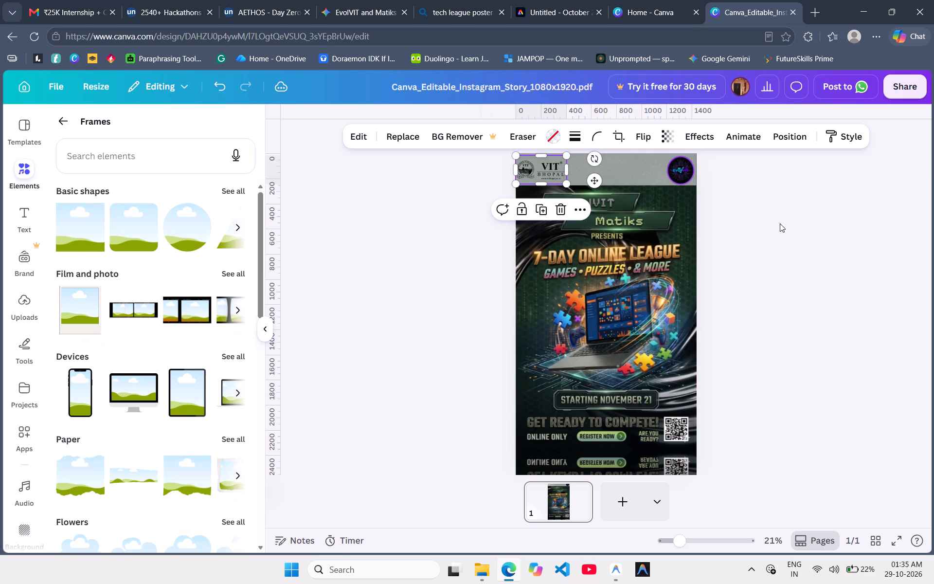
click(780, 223)
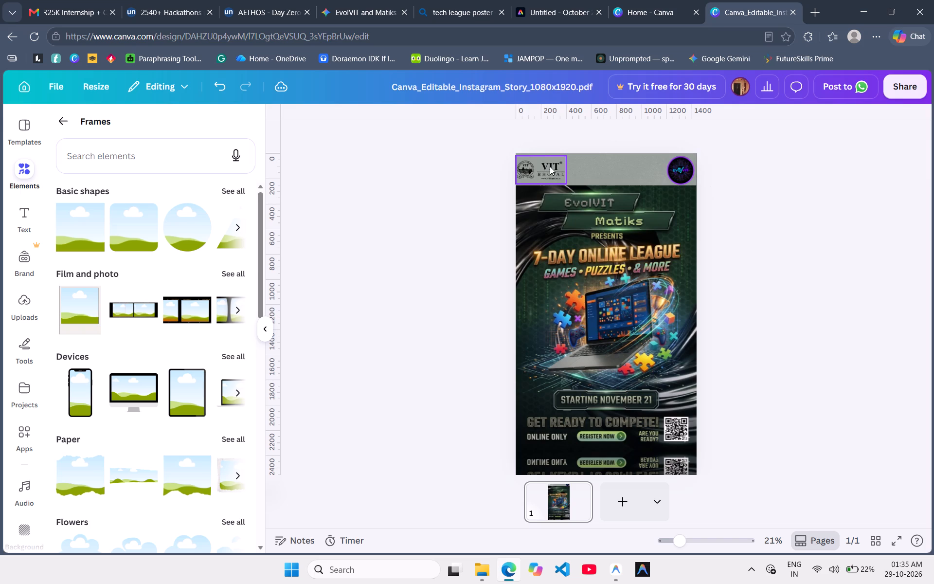
Nudge the VIT Bhopal logo and the round EvolVIT logo slightly upward within the grey strip.
click(550, 166)
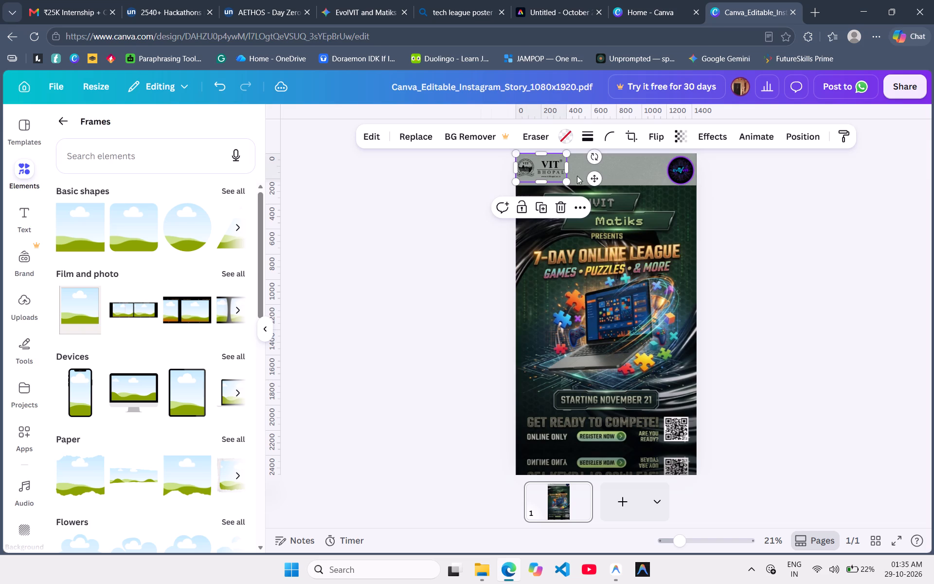
click(757, 225)
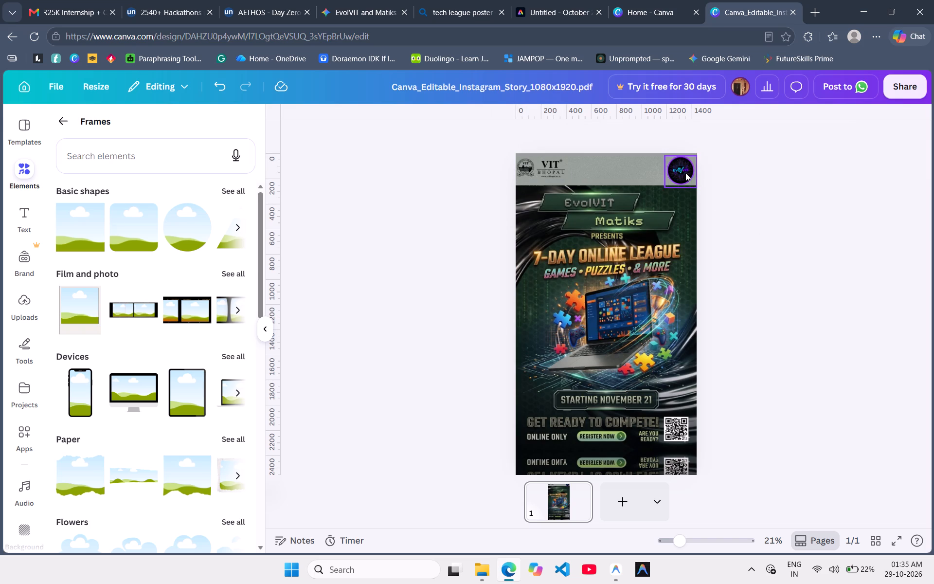
click(685, 173)
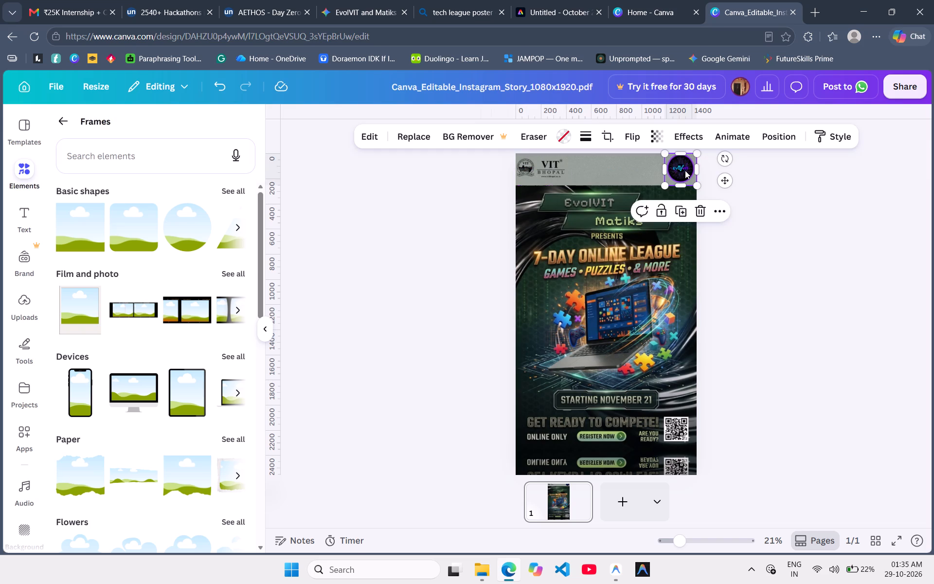
click(764, 184)
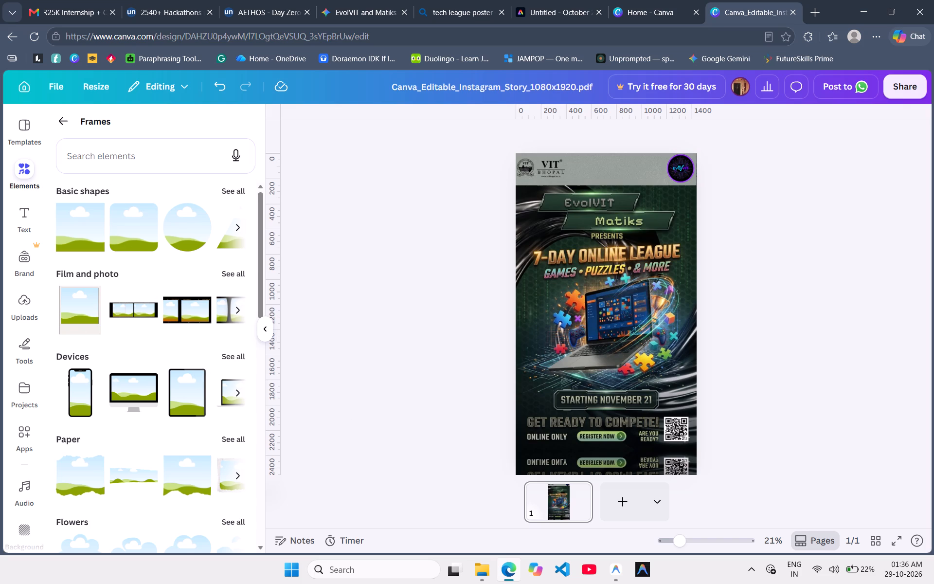
Search the elements library for "glass effect".
click(69, 119)
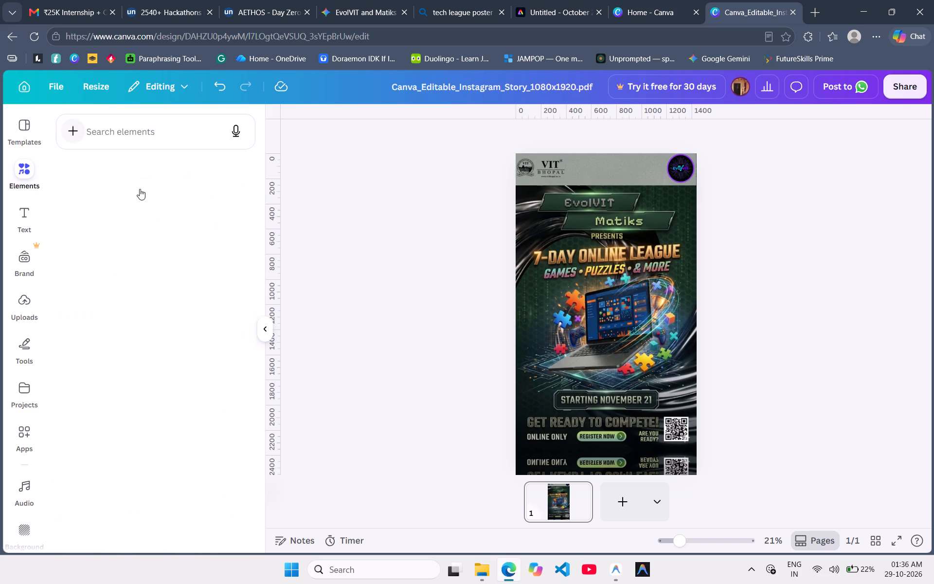
click(175, 134)
text(GLASS)
key(Down)
key(Down)
key(Return)
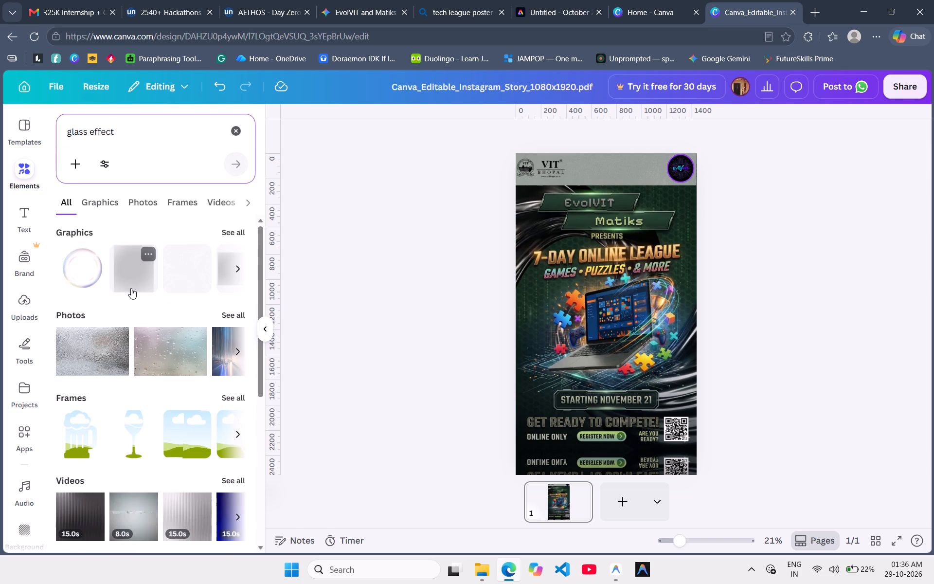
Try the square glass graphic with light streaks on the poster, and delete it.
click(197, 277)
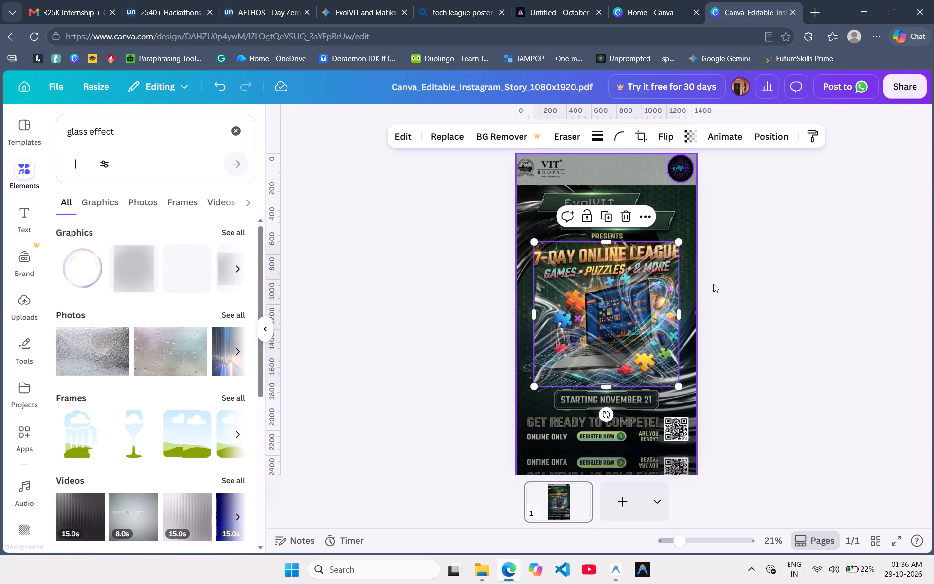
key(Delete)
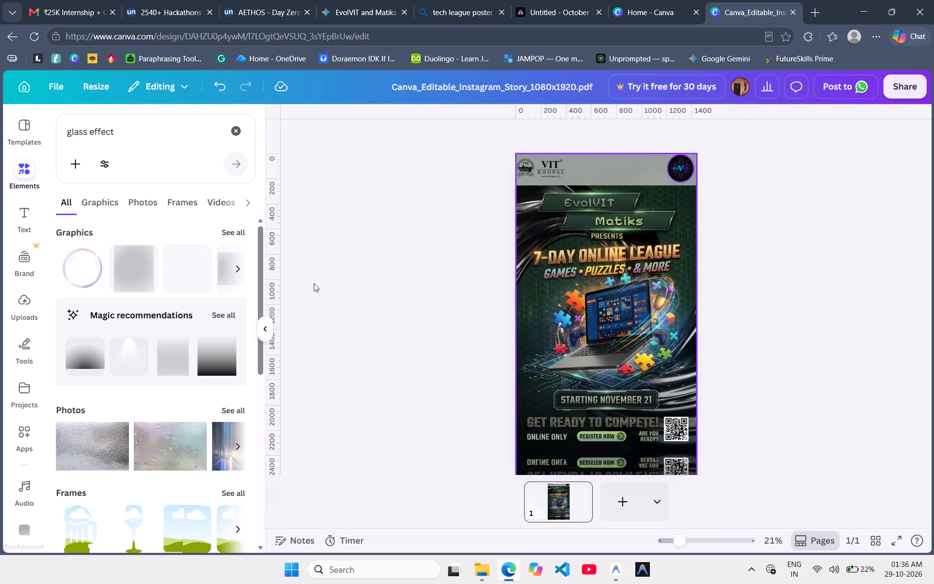
Add the recommended black fade gradient to the poster and rotate it 180°.
click(219, 356)
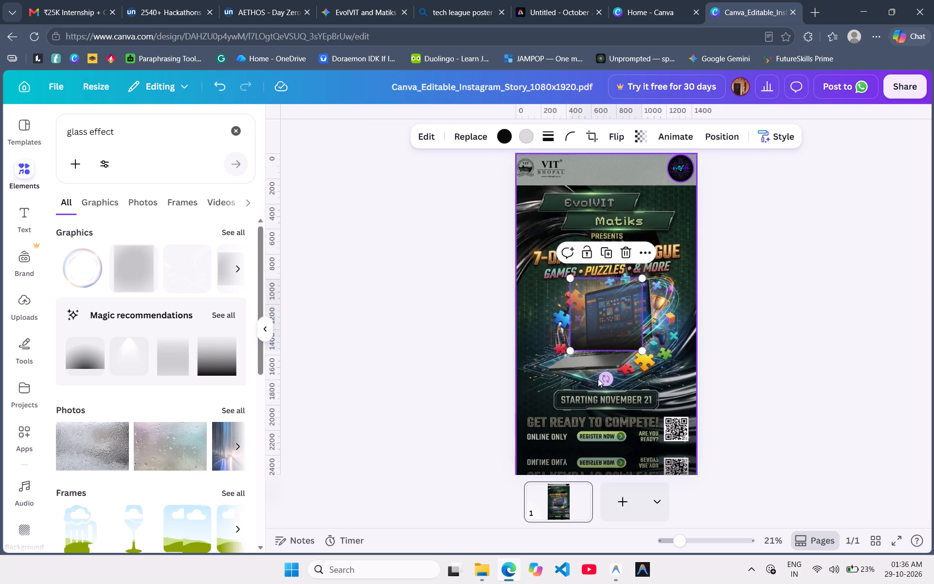
drag(603, 377, 606, 215)
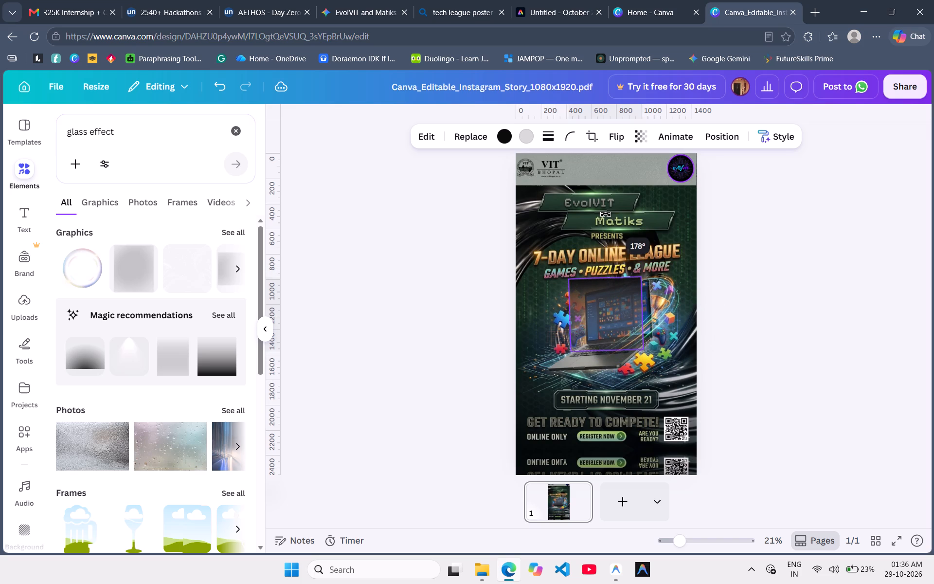
drag(606, 215, 609, 215)
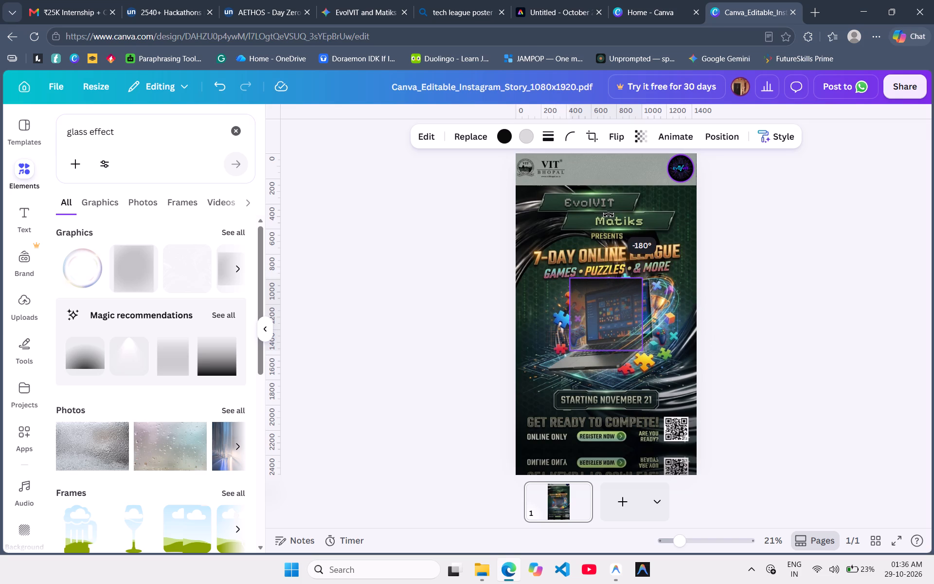
drag(609, 215, 608, 215)
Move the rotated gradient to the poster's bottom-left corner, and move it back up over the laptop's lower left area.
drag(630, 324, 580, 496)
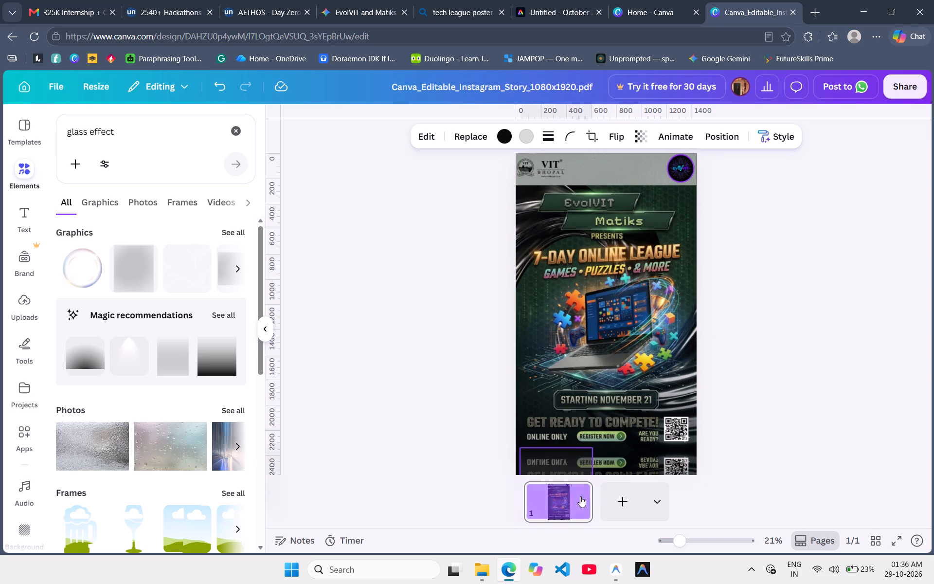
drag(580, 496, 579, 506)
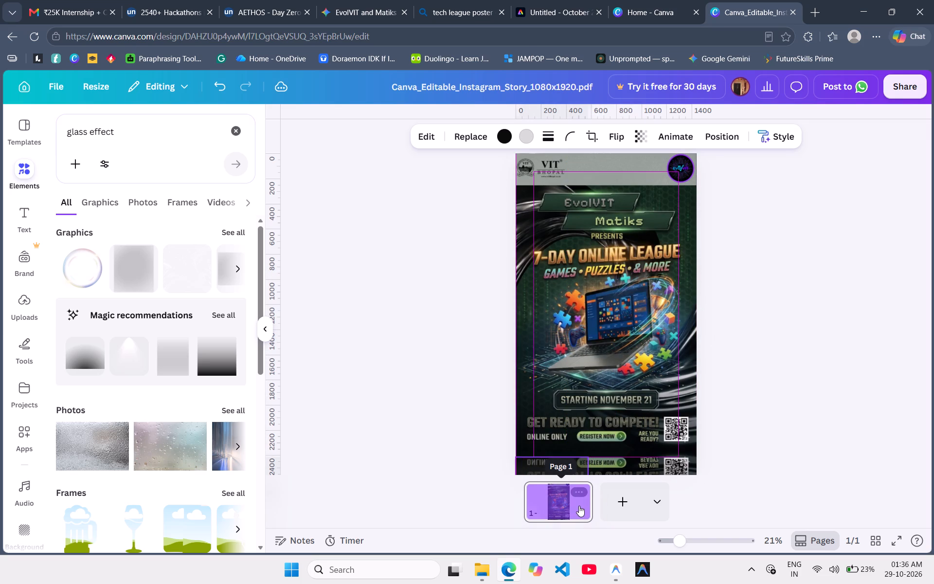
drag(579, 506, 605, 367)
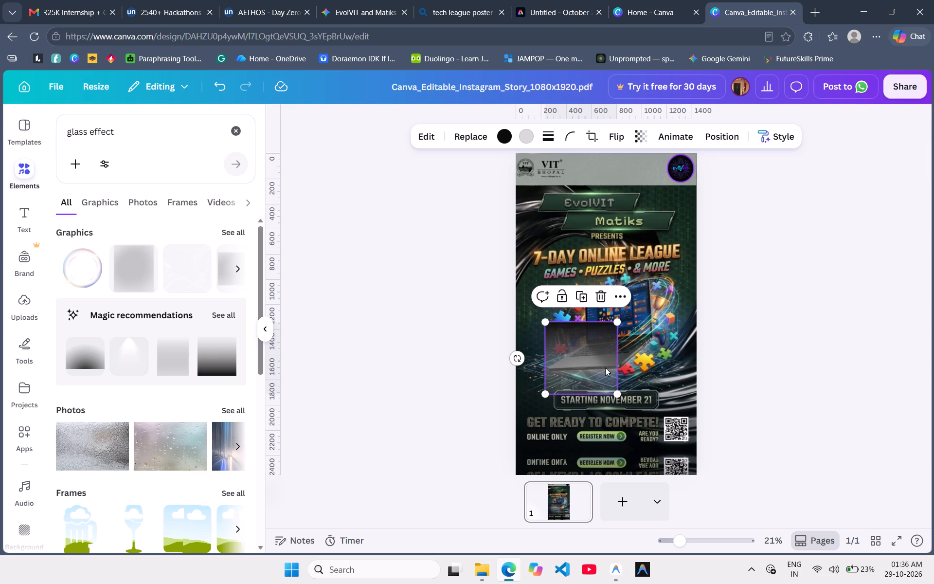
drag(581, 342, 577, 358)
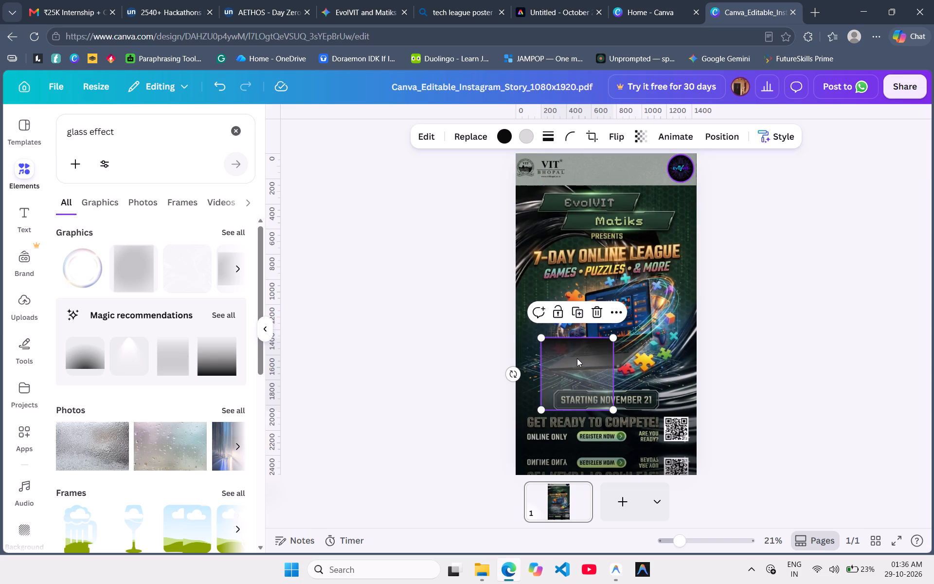
Duplicate the rotated gradient twice so the copies stack and darken the fade.
key(ctrl+d)
key(ctrl+d)
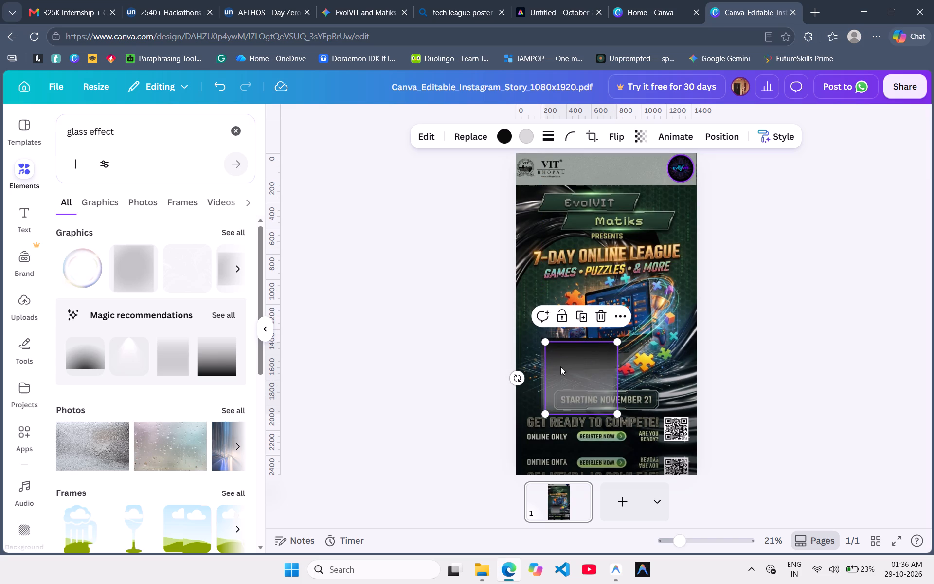
Lock the full-page poster image.
click(534, 342)
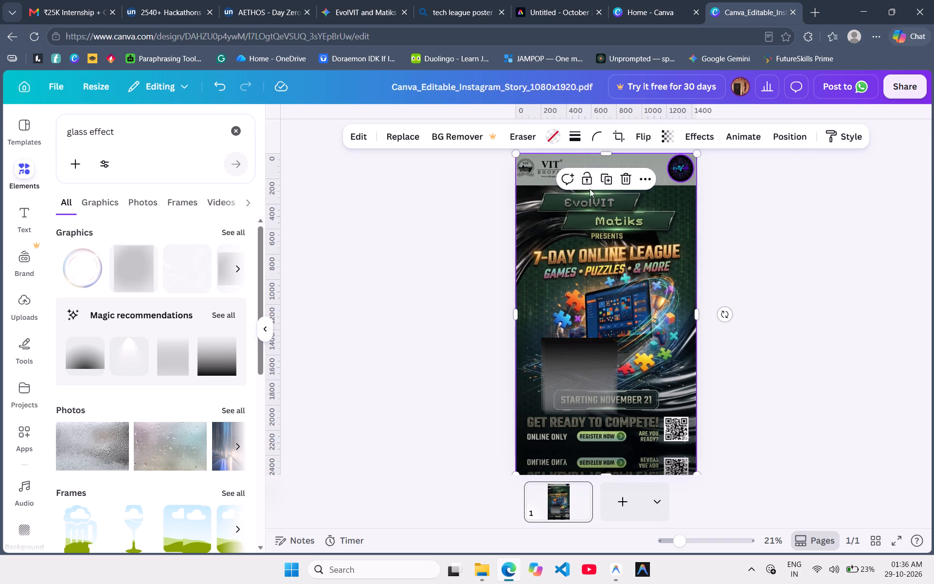
click(586, 183)
Group the stacked gradients and place the group in the poster's bottom-left corner over the mirrored text.
drag(526, 341, 585, 362)
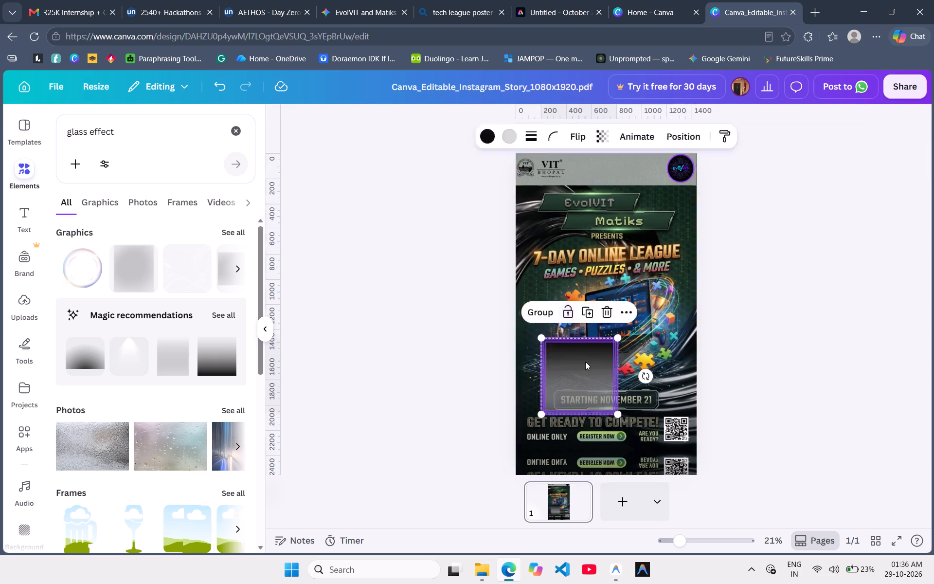
click(540, 310)
drag(565, 348, 546, 459)
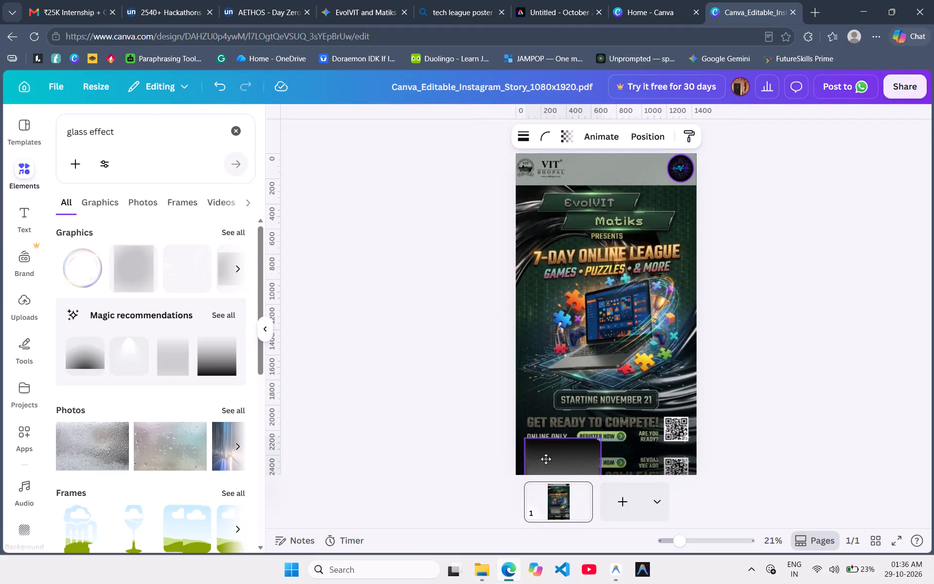
drag(546, 459, 541, 469)
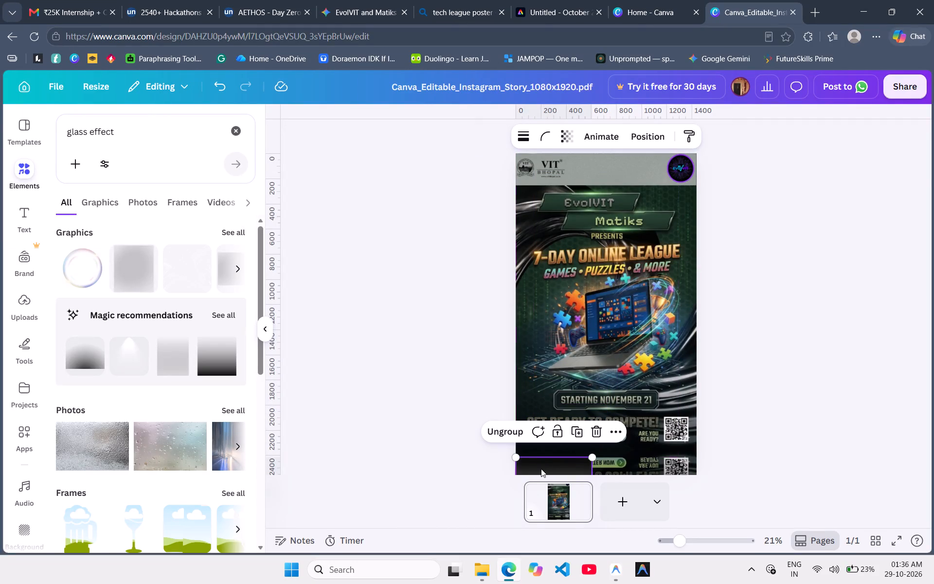
Duplicate the gradient group twice and line the copies up along the bottom edge to the poster's right side.
key(ctrl+d)
drag(541, 469, 593, 462)
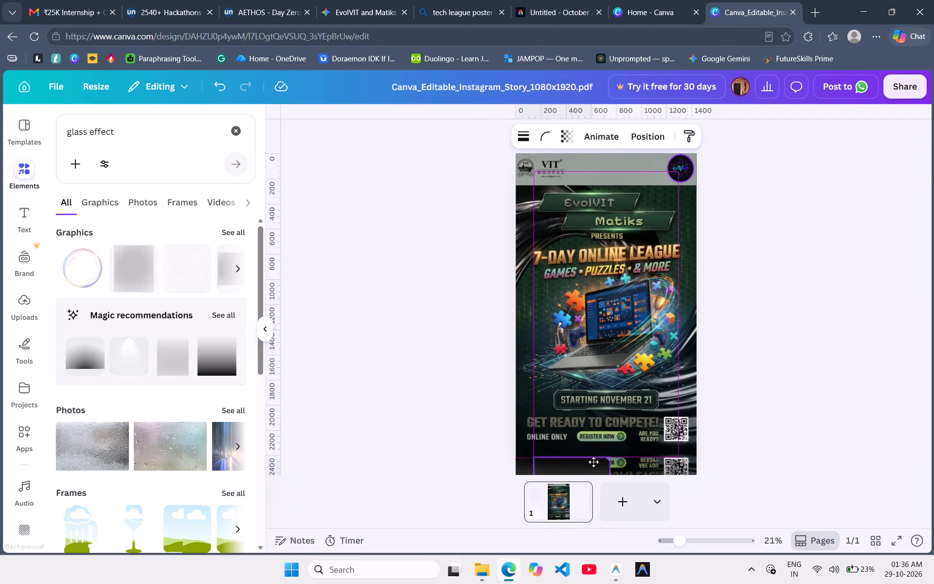
drag(593, 462, 606, 466)
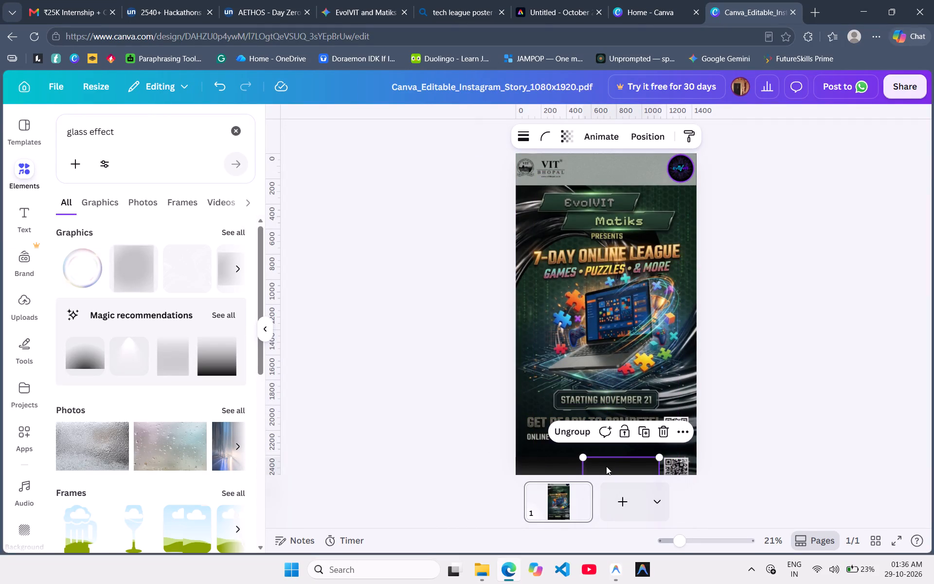
key(ctrl+d)
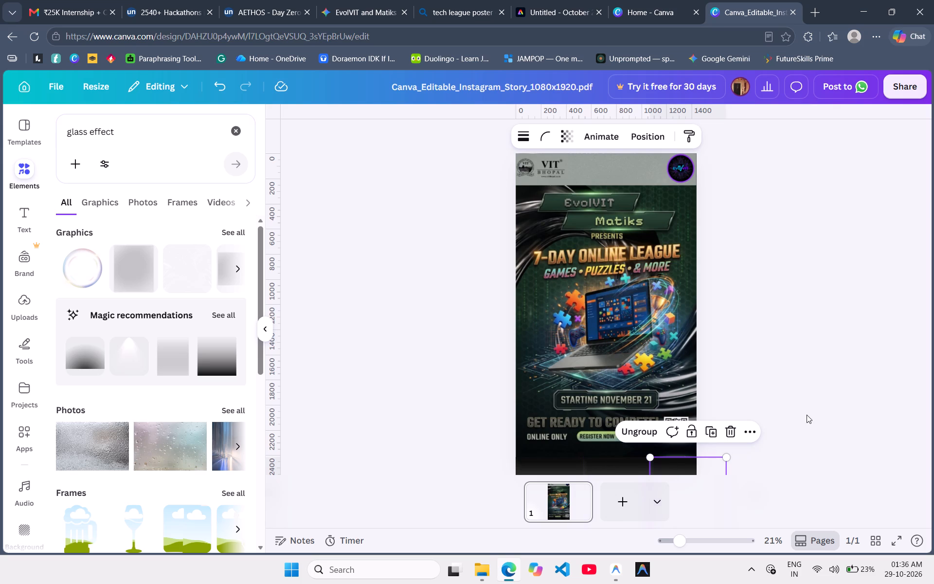
click(807, 415)
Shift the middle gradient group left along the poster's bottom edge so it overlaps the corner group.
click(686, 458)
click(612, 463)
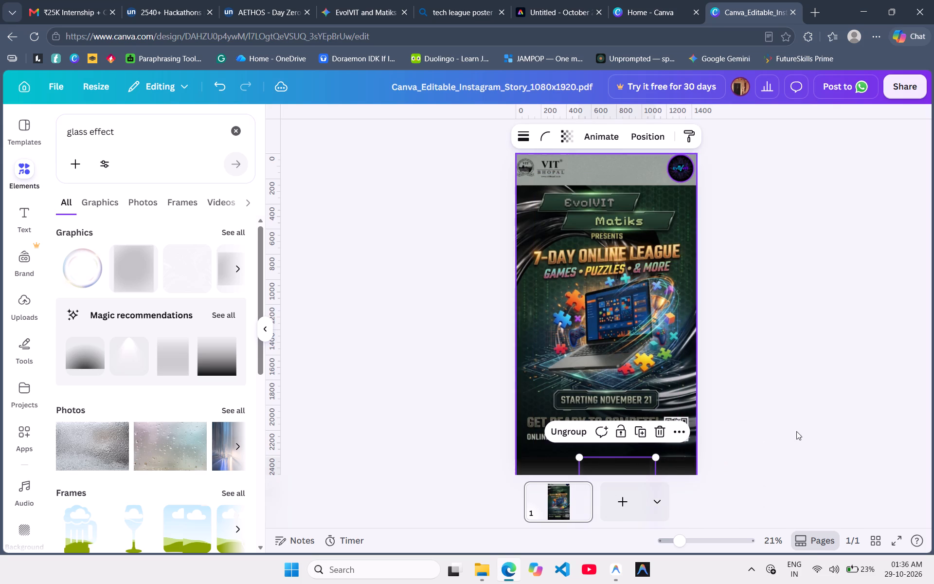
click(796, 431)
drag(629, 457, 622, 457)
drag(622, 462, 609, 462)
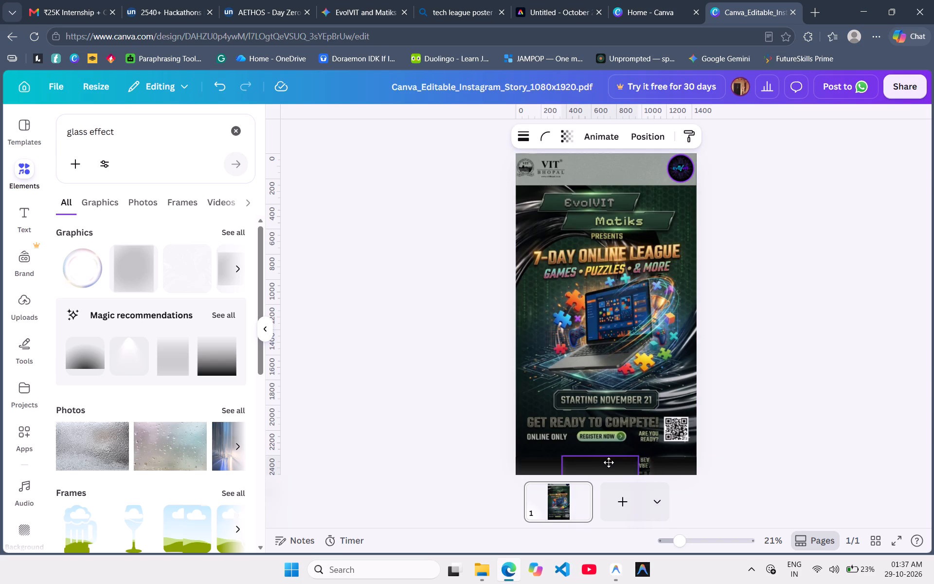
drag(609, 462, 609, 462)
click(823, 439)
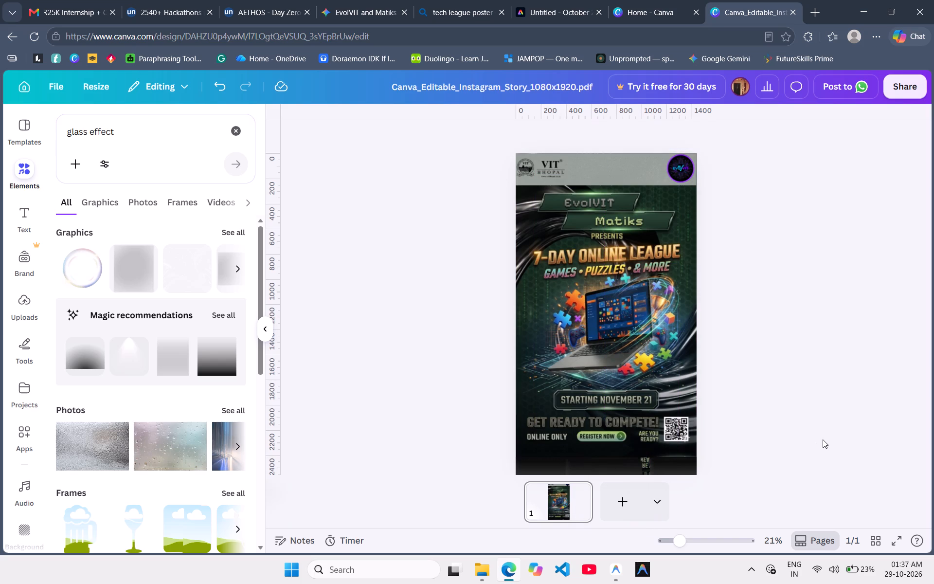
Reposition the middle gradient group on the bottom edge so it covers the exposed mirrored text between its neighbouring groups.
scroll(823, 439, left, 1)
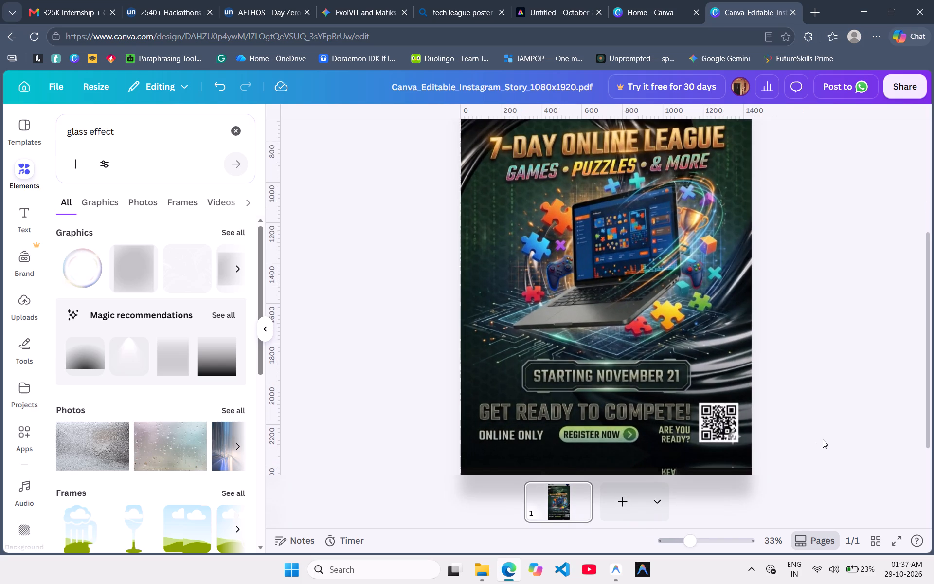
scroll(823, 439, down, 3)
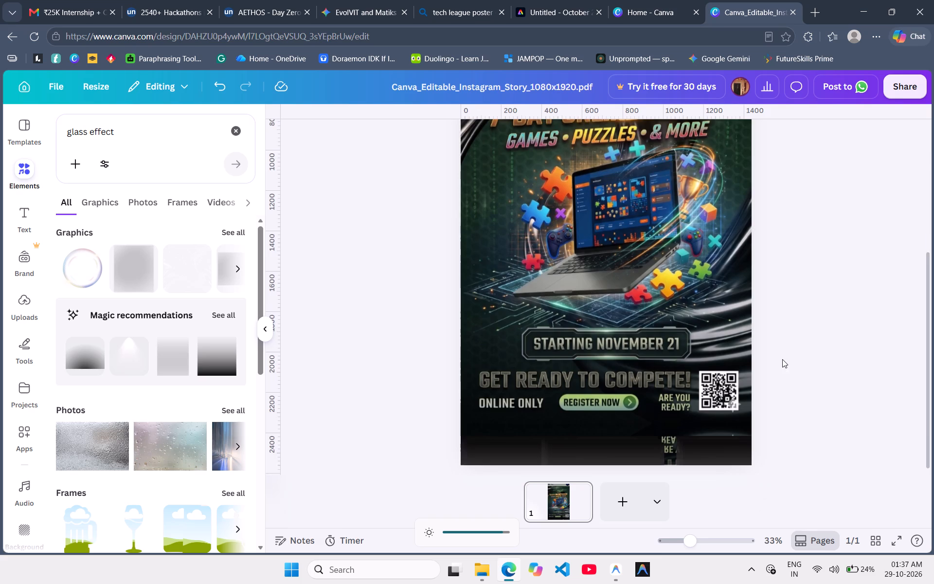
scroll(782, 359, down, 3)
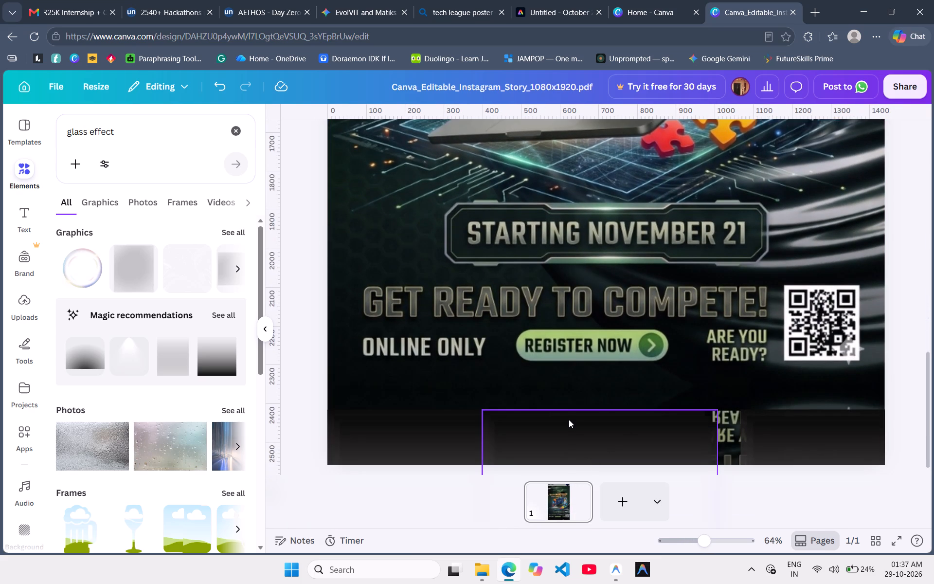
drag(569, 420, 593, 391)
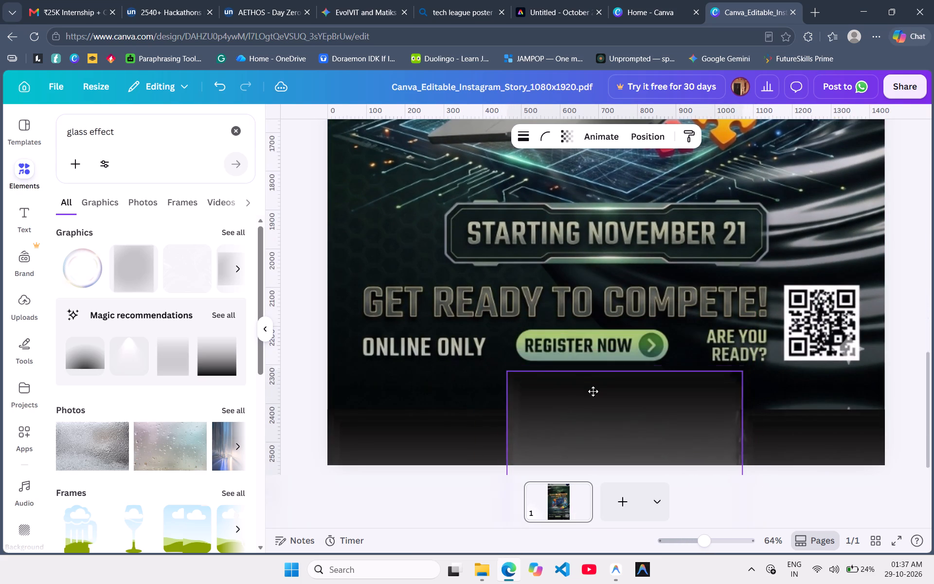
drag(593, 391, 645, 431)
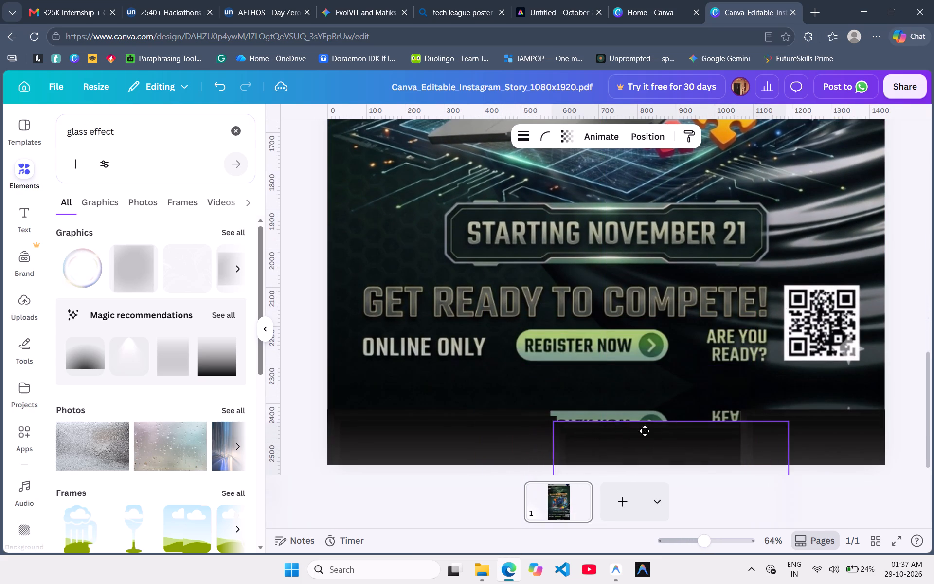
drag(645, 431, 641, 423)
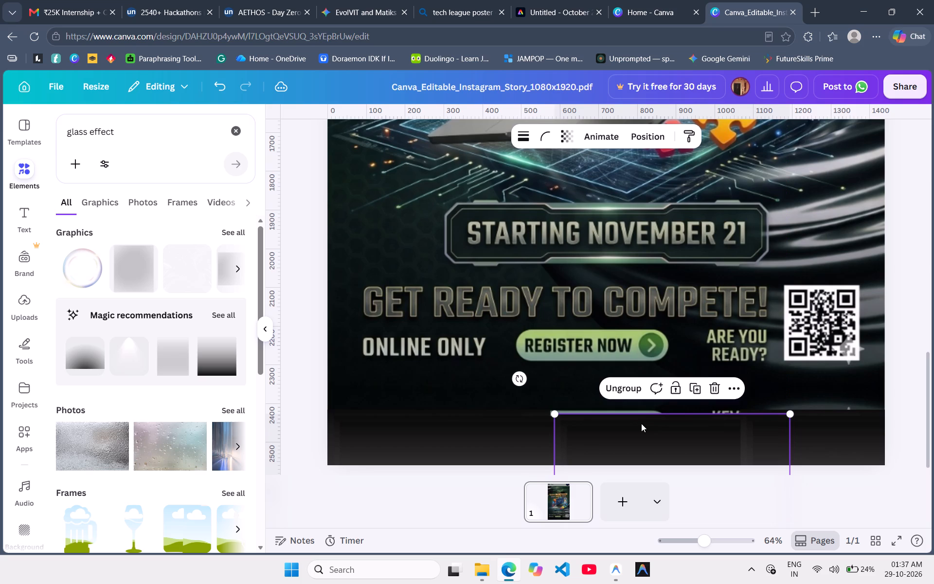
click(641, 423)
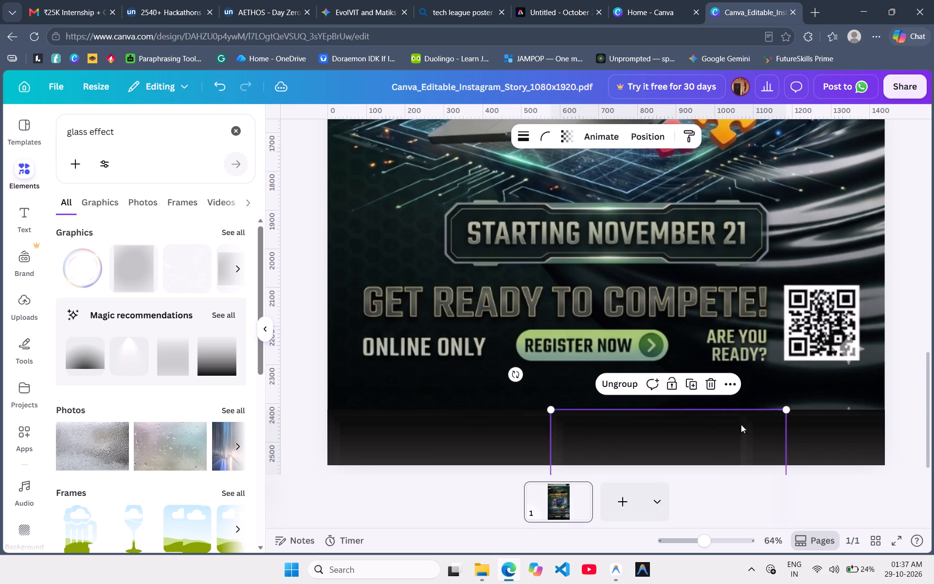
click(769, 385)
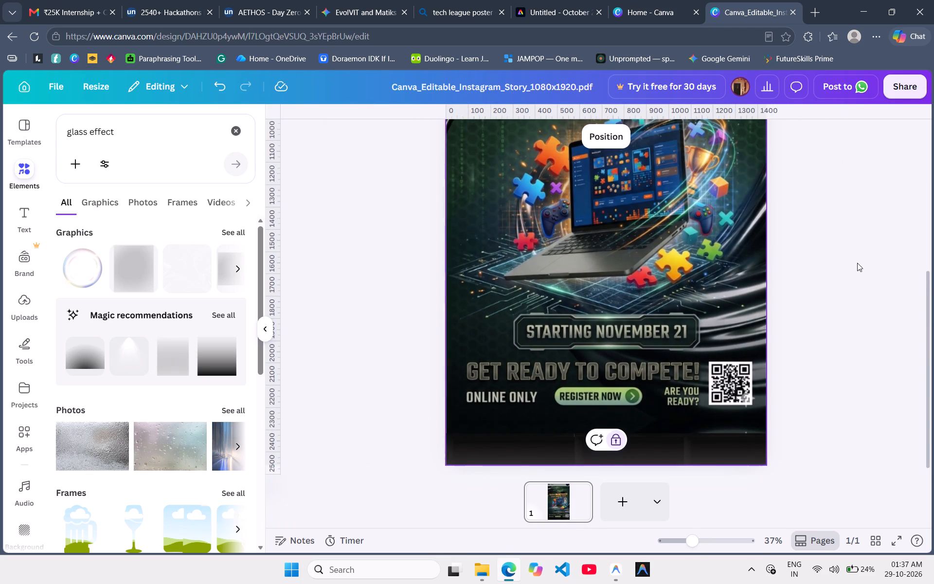
Delete all the gradient groups along the poster's bottom edge.
click(749, 441)
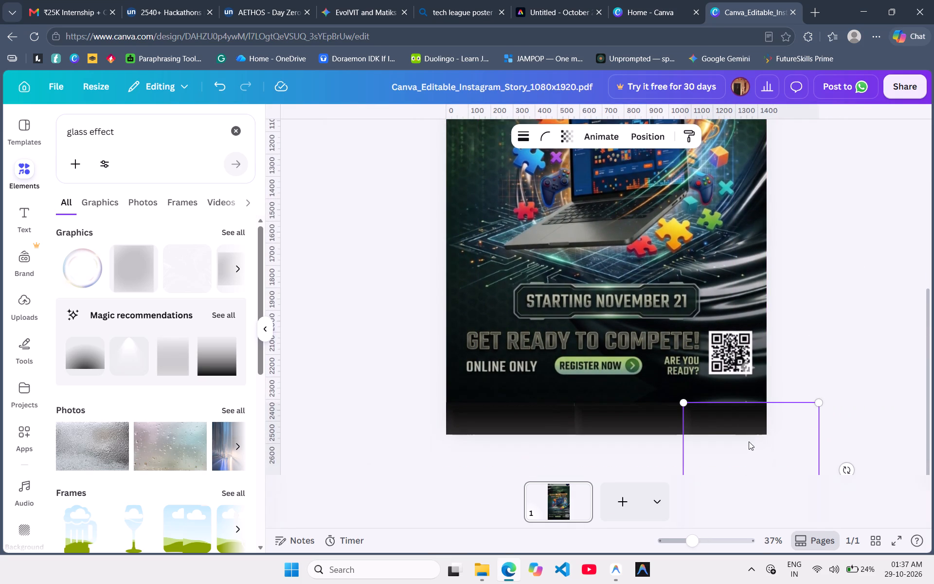
key(Delete)
drag(382, 443, 616, 448)
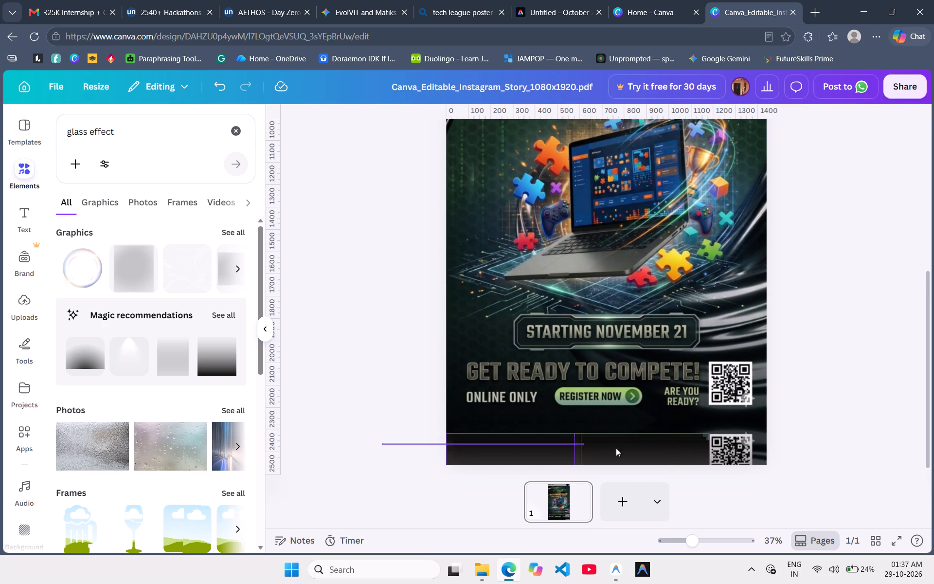
drag(616, 448, 665, 455)
key(Delete)
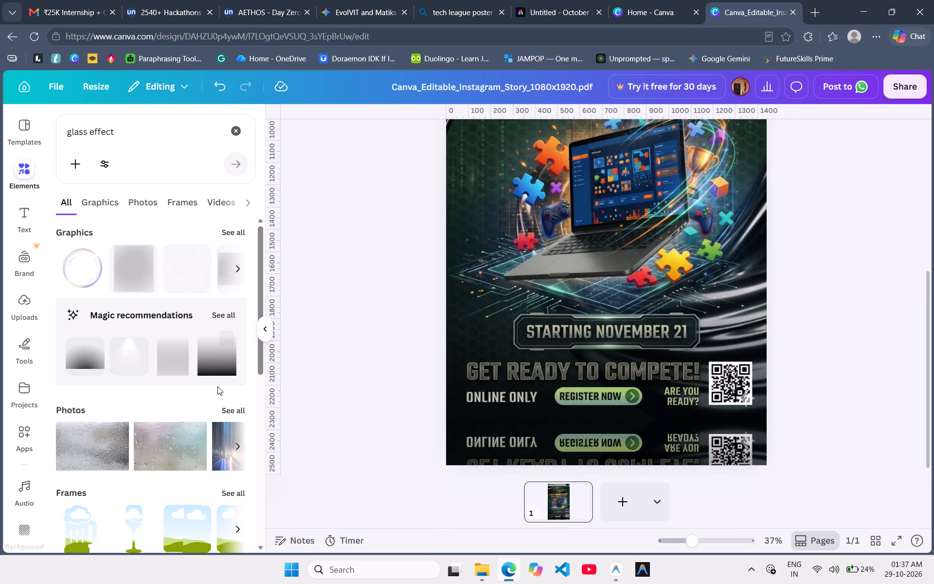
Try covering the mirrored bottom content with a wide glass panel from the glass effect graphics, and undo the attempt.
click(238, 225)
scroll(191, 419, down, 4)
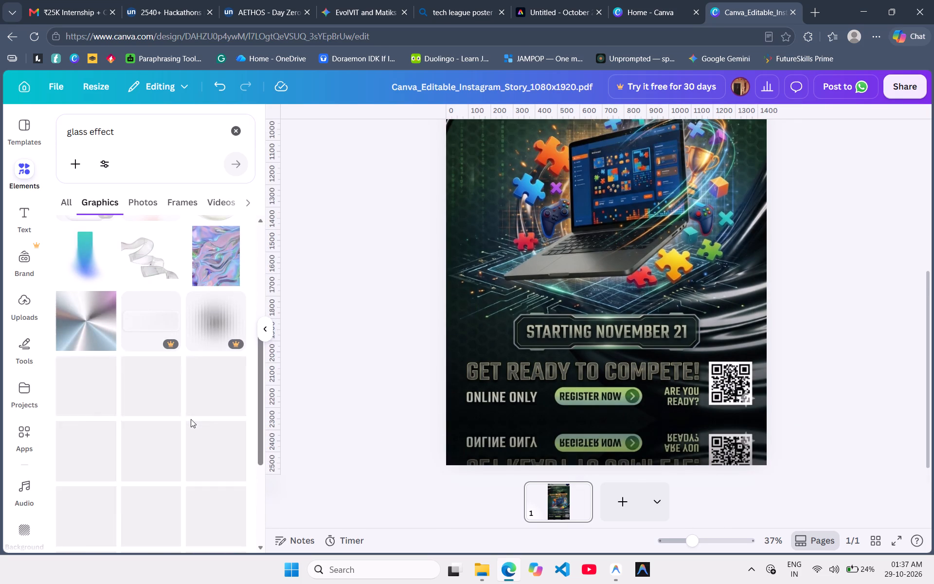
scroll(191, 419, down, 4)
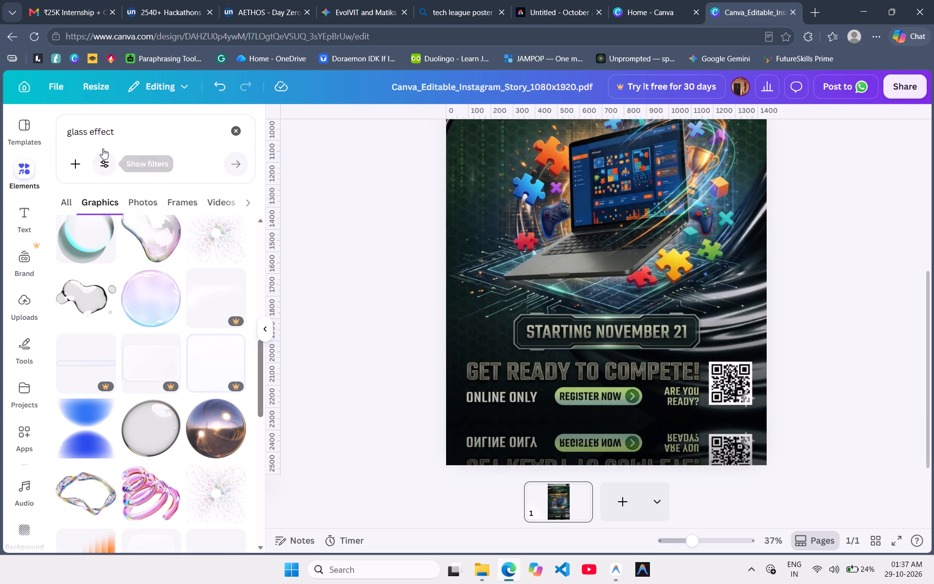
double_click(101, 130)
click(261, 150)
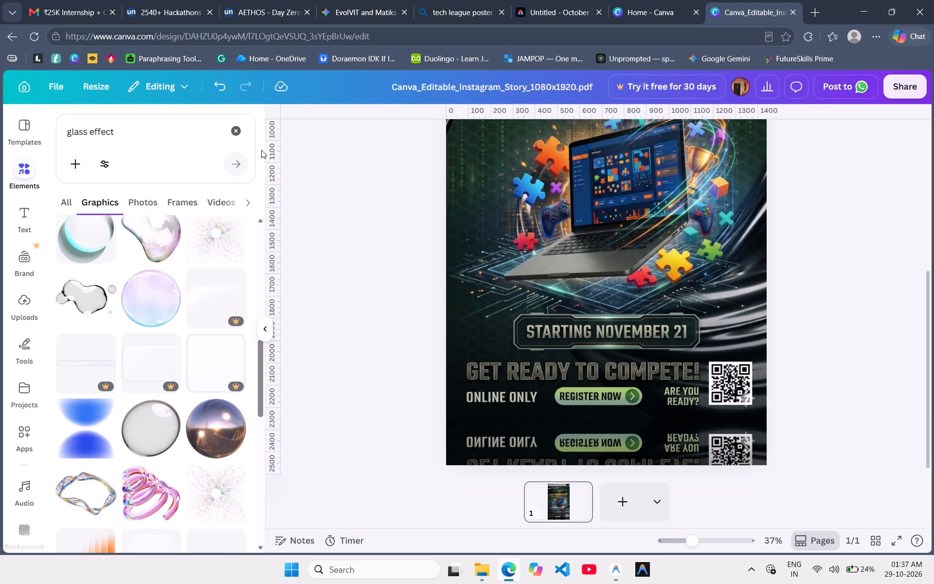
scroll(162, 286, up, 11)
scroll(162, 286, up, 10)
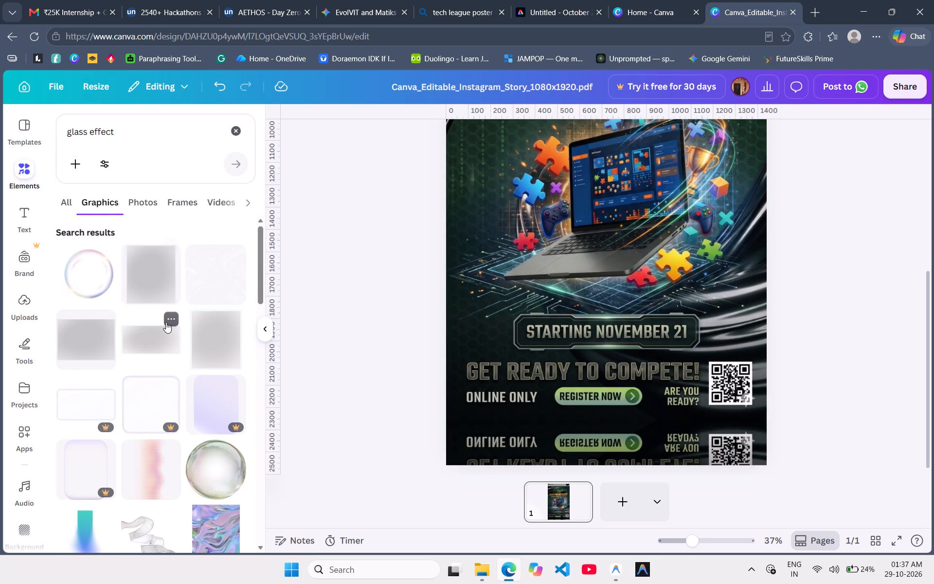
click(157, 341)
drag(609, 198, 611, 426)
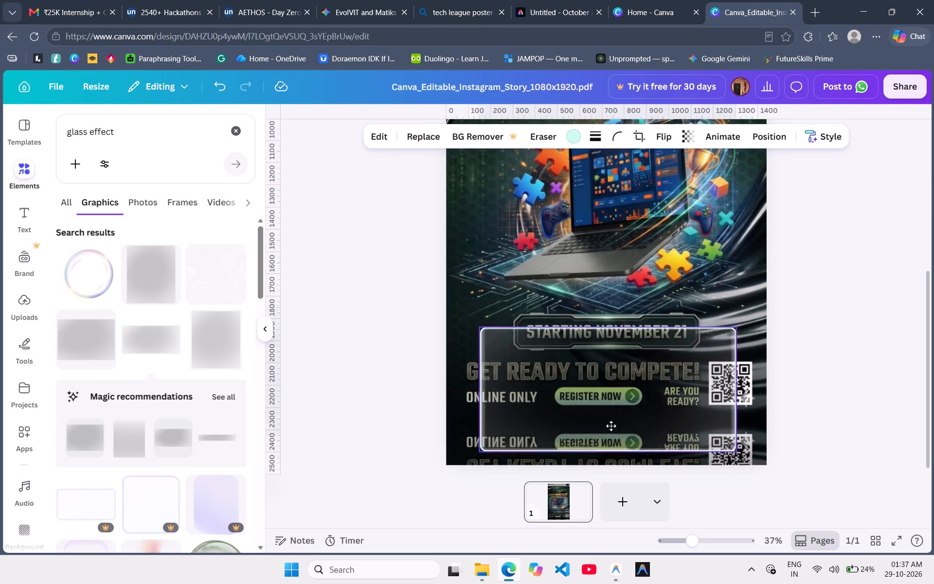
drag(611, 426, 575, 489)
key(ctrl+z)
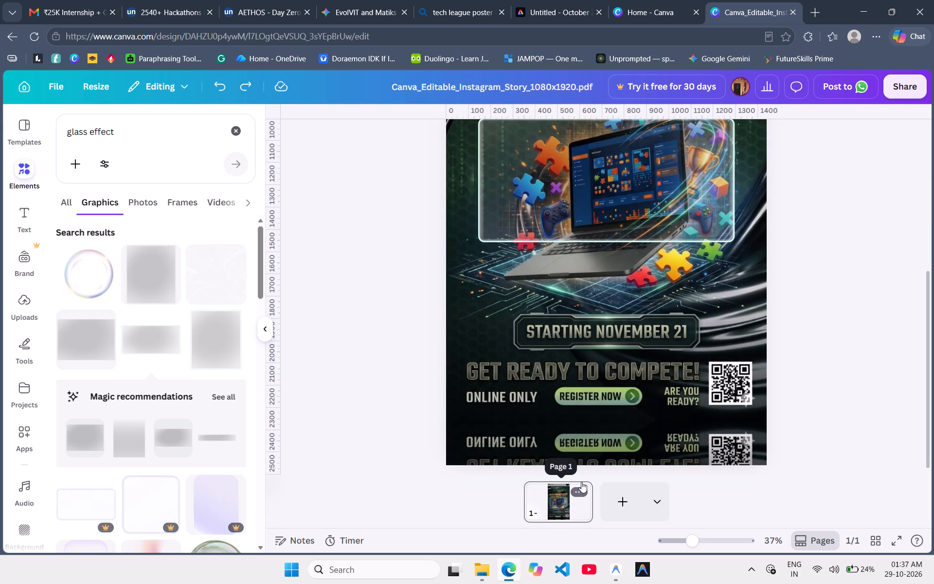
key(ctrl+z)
Add the thin glass strip from the recommended graphics and place it in the poster's bottom-left corner over the mirrored text.
click(223, 436)
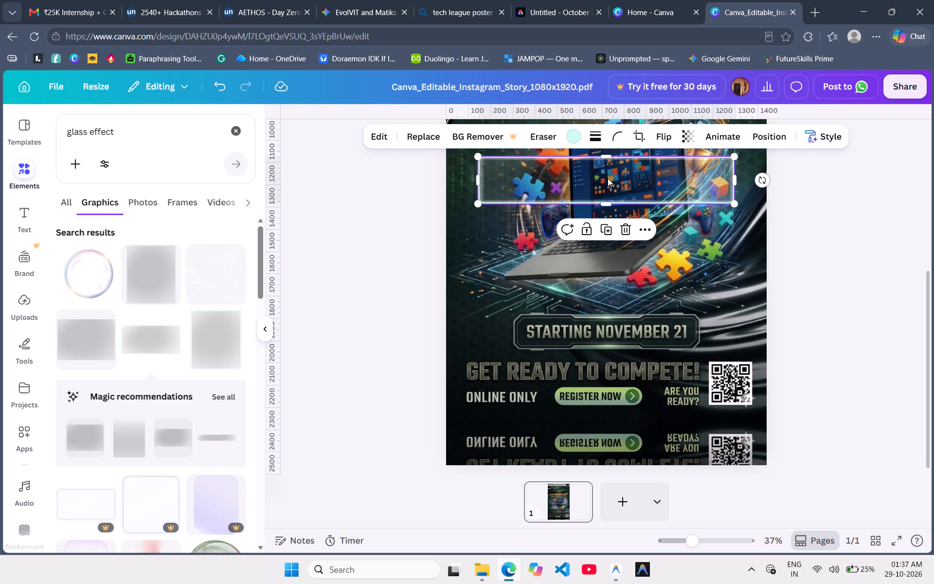
drag(608, 178, 581, 438)
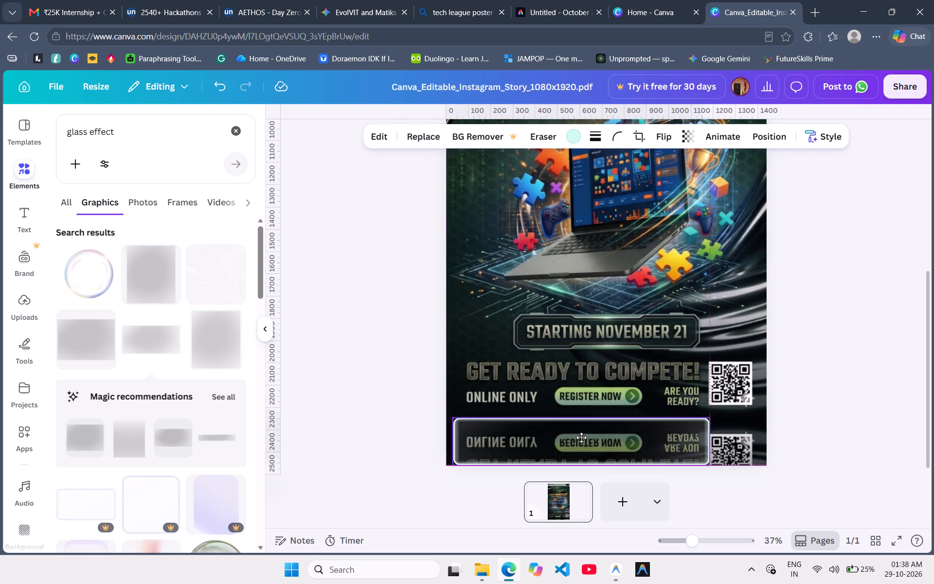
drag(581, 438, 574, 444)
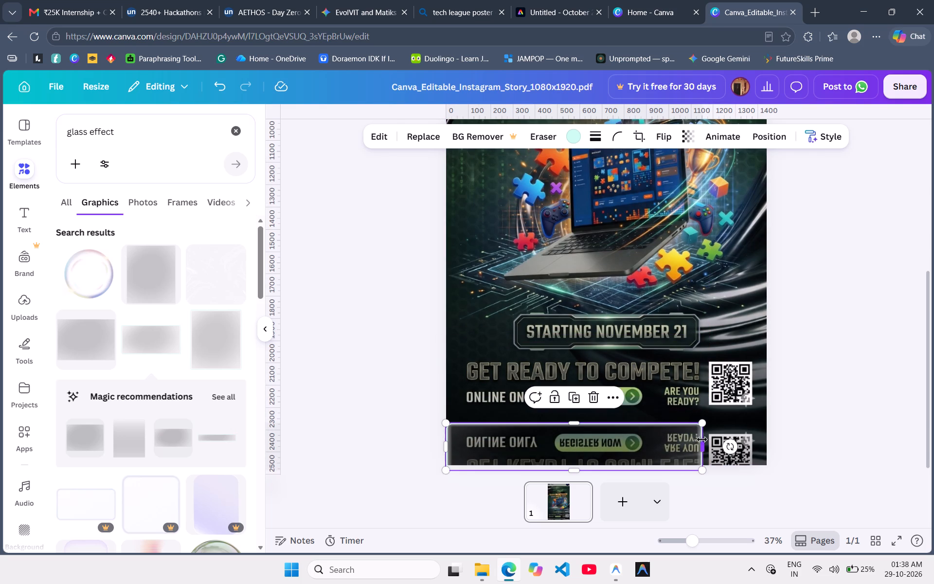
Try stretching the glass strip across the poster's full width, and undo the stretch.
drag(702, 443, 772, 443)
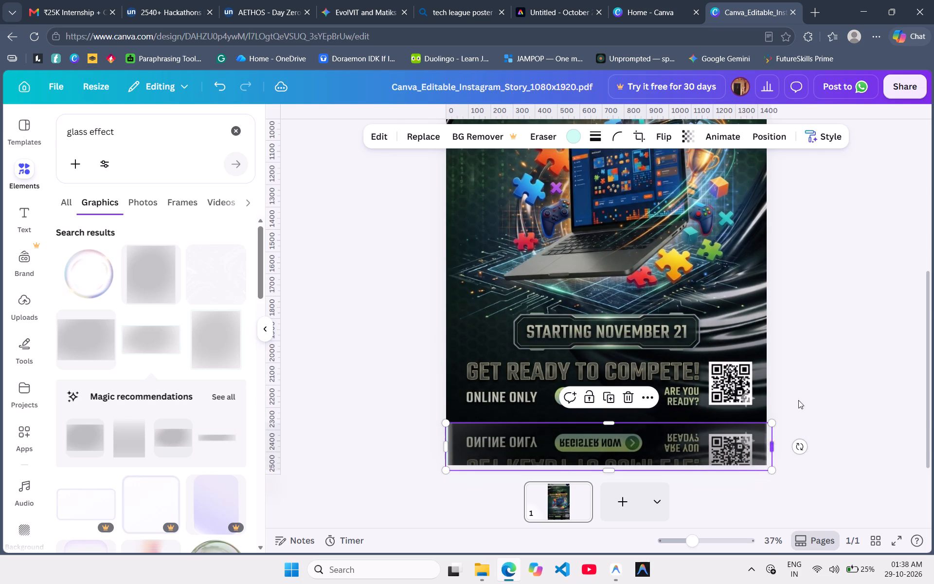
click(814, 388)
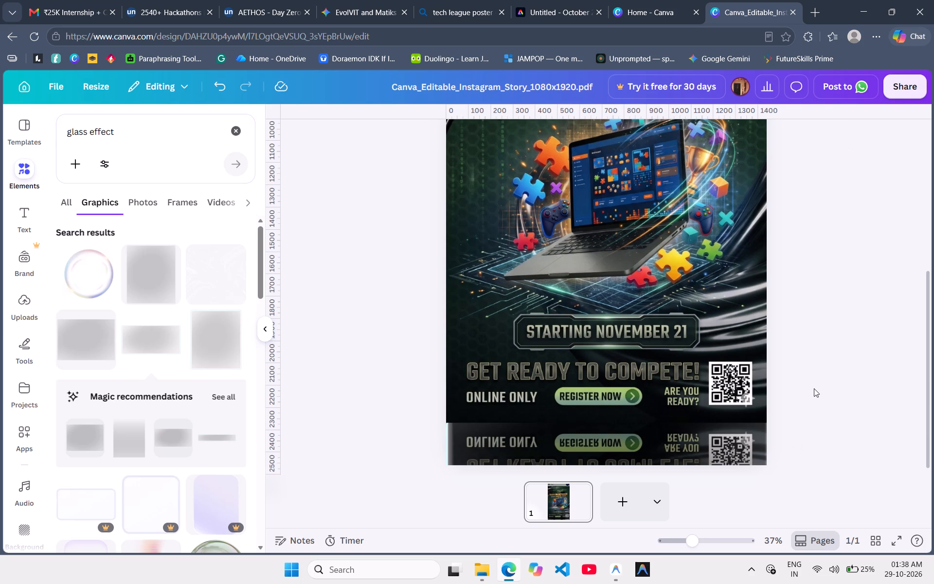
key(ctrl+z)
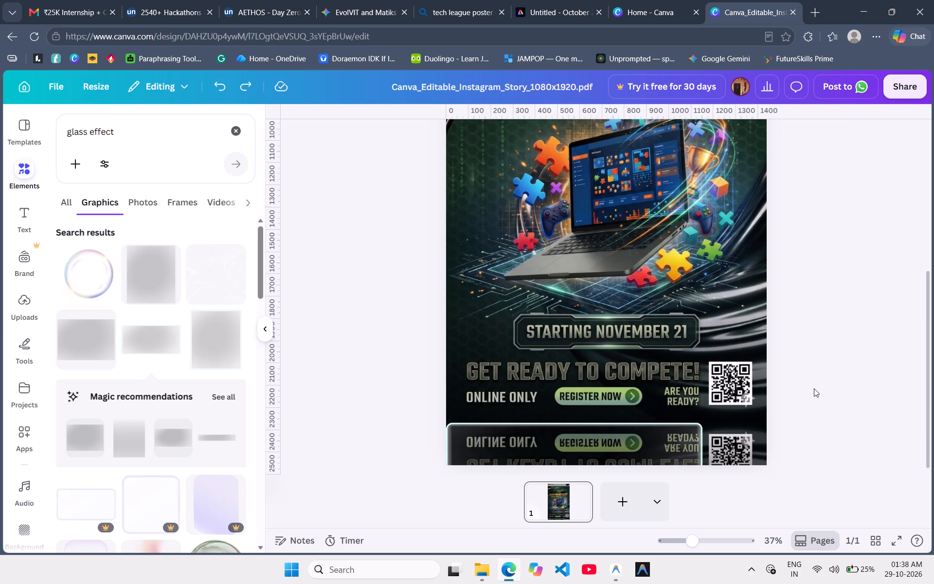
Duplicate the glass strip, trim the copy's inner end slightly, and align it beside the original over the mirrored QR code.
click(661, 440)
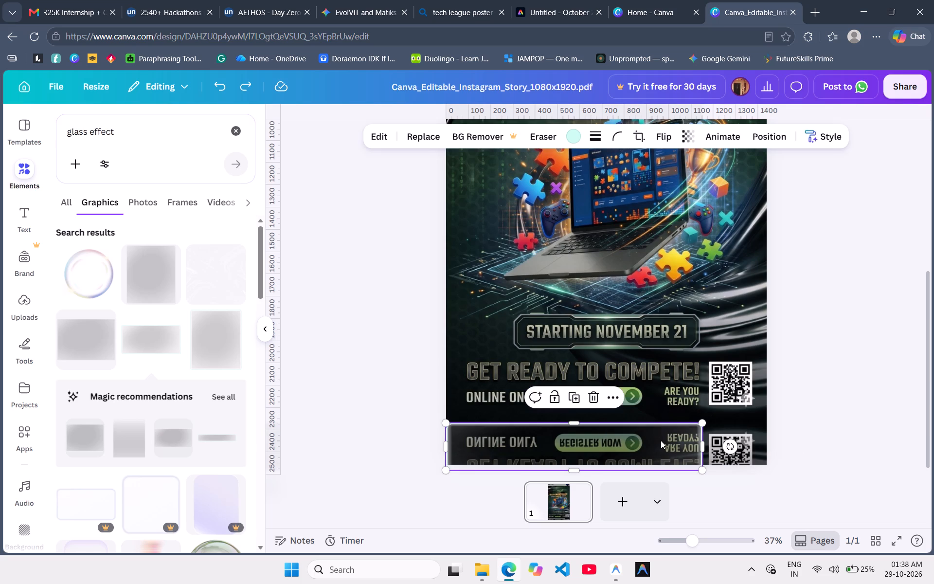
key(ctrl+d)
drag(661, 440, 901, 438)
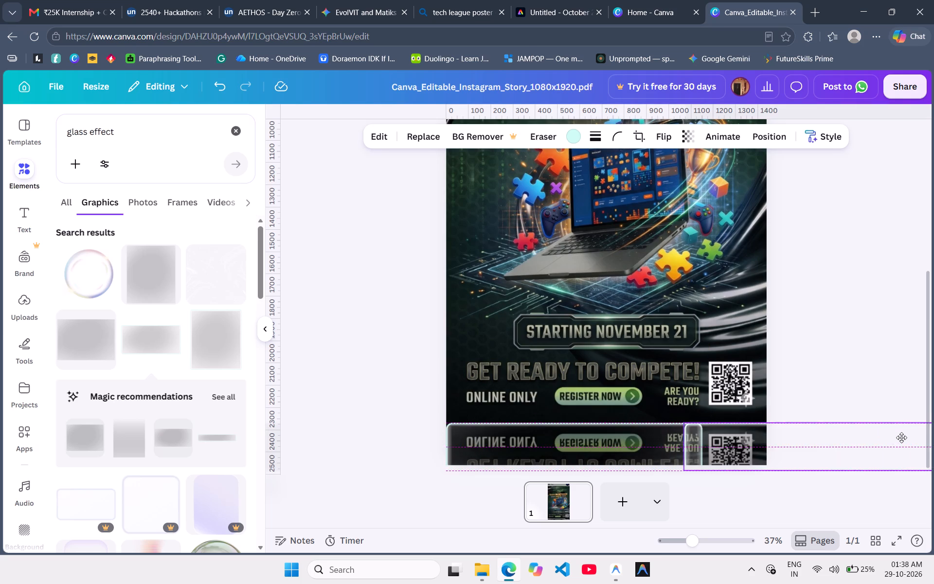
drag(901, 438, 883, 434)
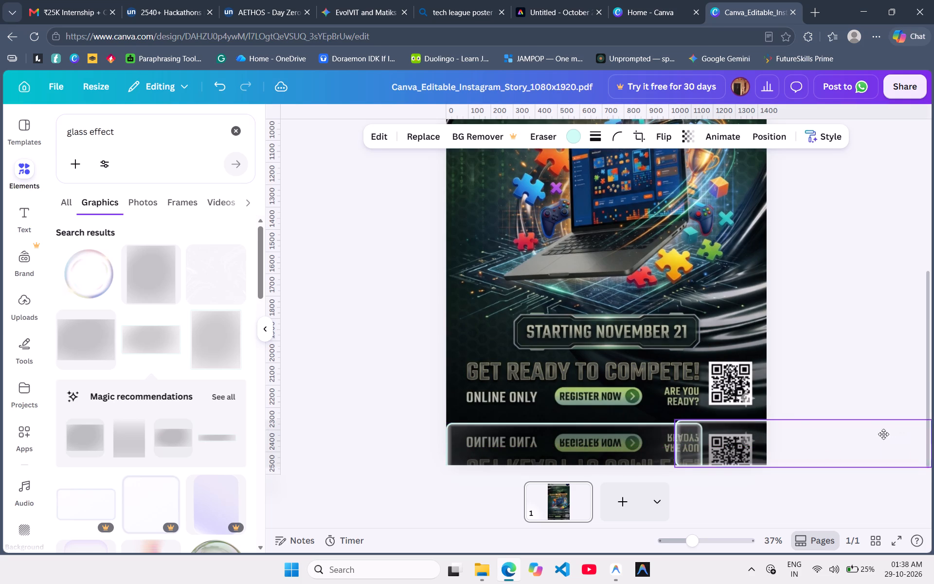
drag(883, 434, 879, 433)
drag(670, 442, 683, 442)
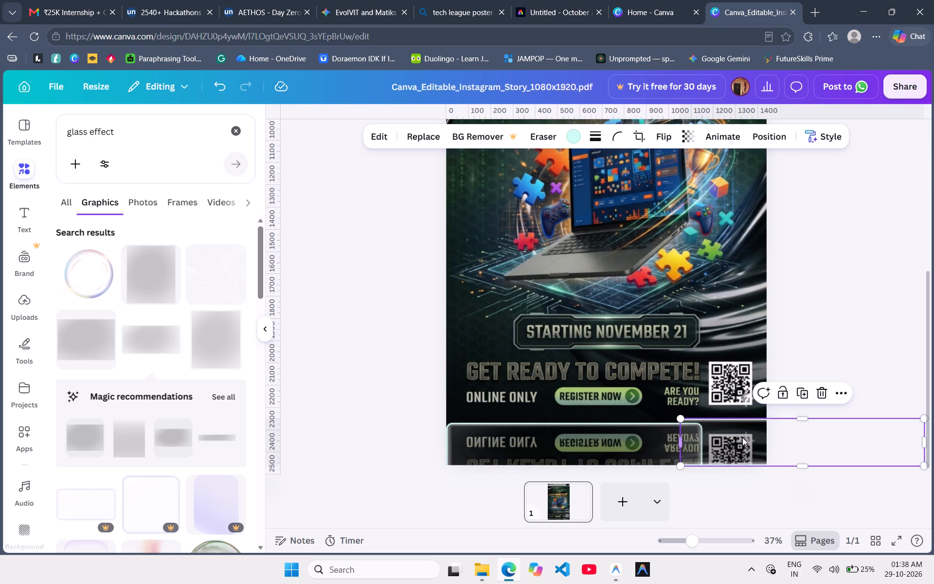
drag(759, 434, 766, 441)
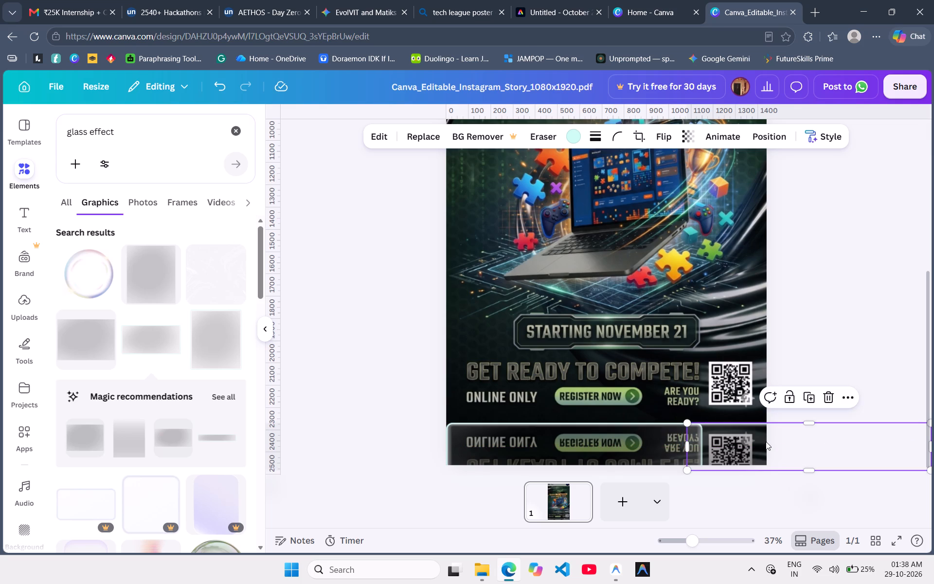
drag(766, 441, 777, 441)
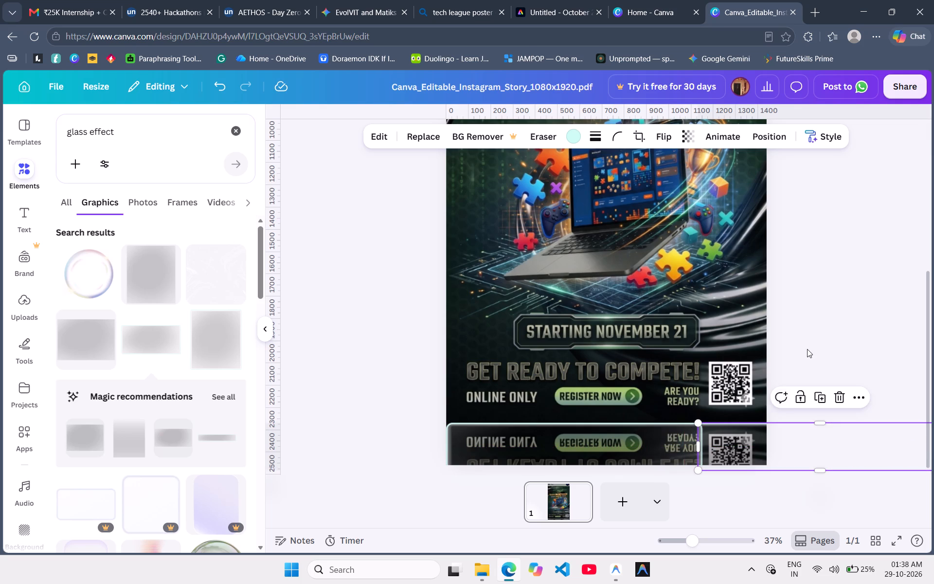
click(807, 349)
click(647, 442)
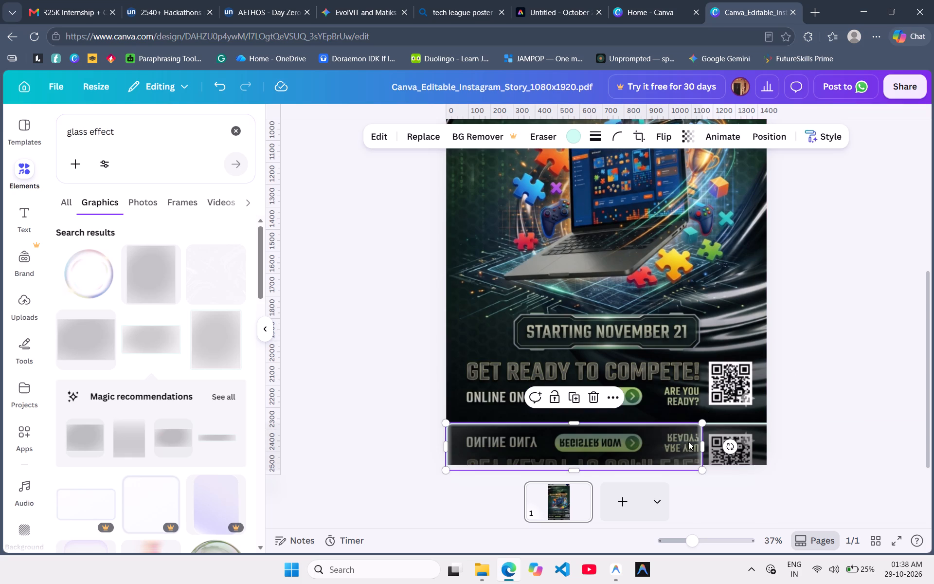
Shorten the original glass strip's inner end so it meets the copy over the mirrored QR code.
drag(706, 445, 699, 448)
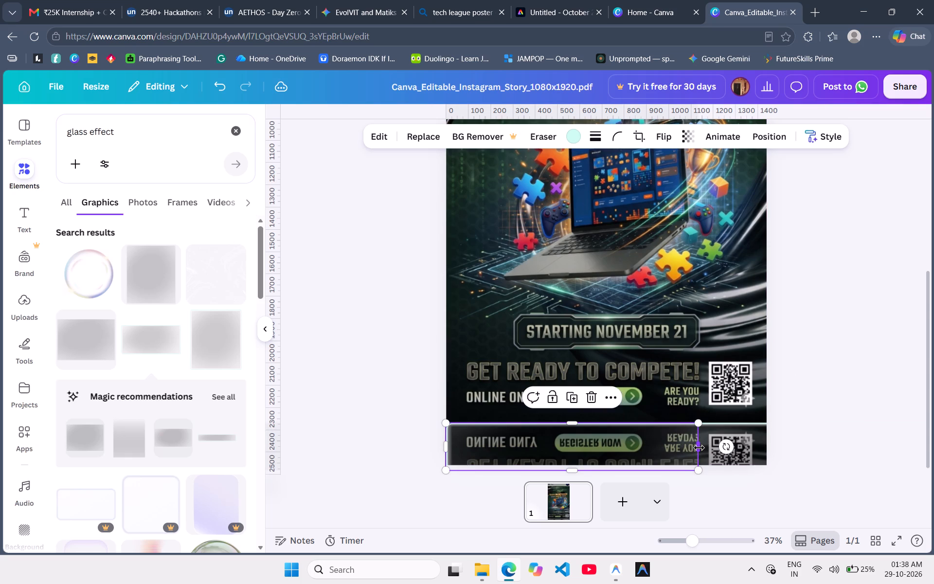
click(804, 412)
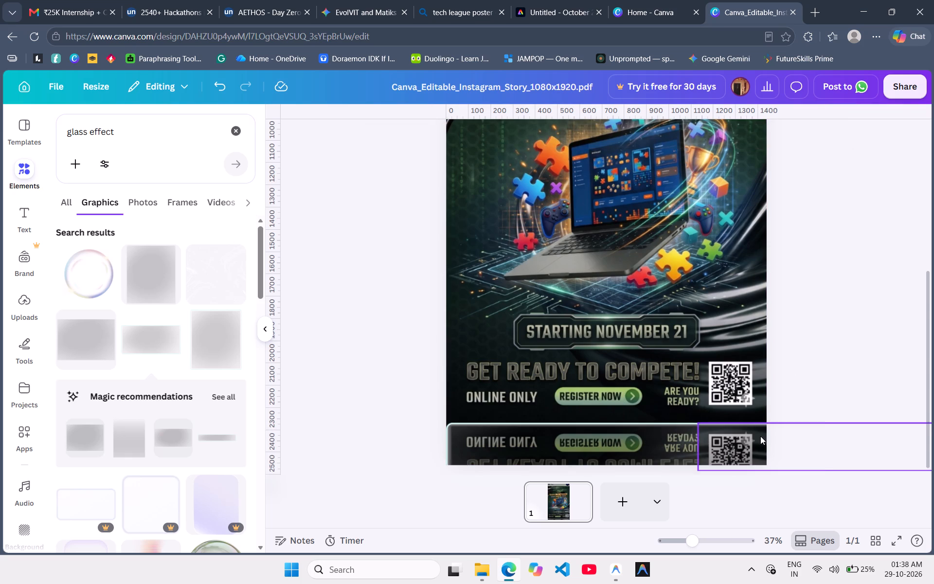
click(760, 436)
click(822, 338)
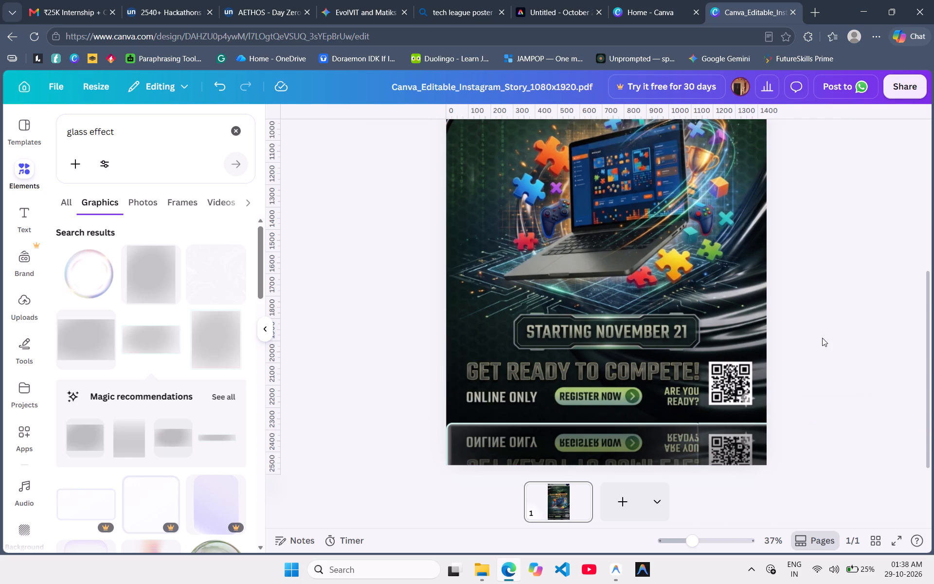
Delete the glass strip copy that covers the mirrored QR code.
click(723, 432)
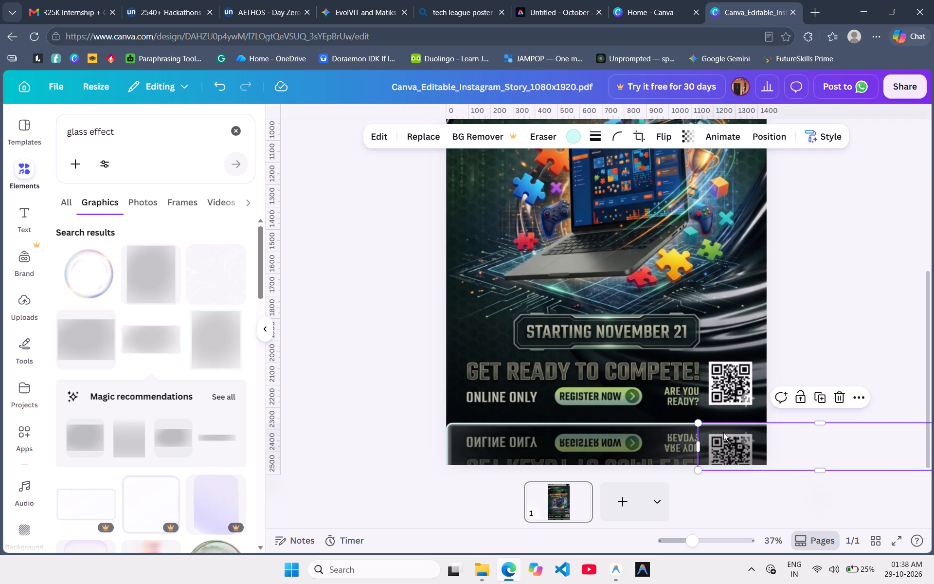
key(Delete)
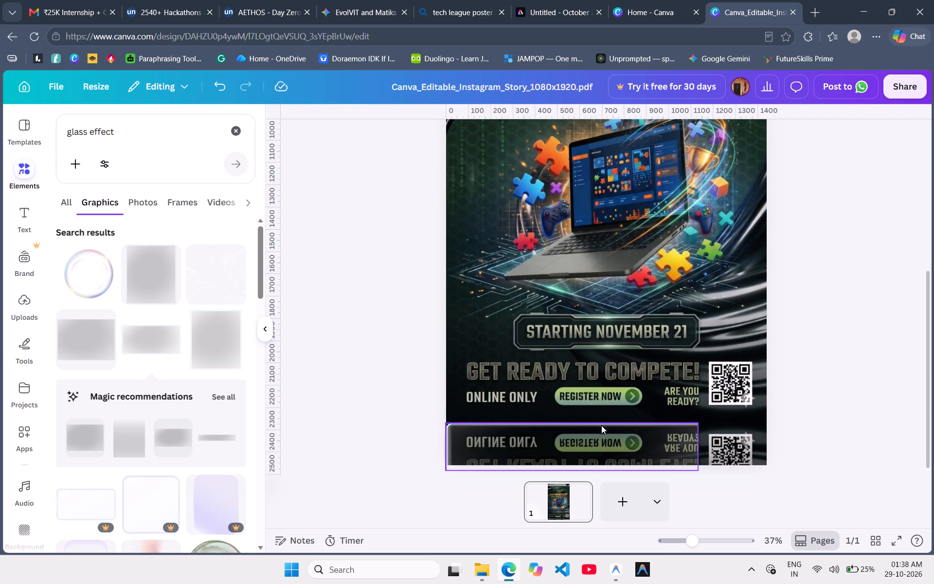
Stretch the remaining glass strip across the mirrored bottom content until it extends slightly past both side edges of the poster.
click(624, 440)
drag(702, 450, 748, 454)
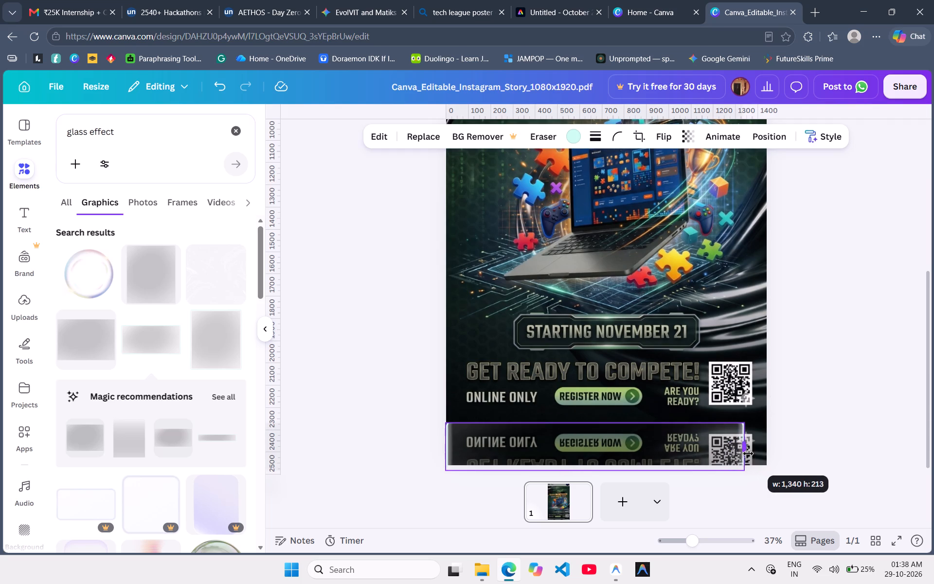
drag(748, 454, 777, 456)
drag(445, 444, 428, 444)
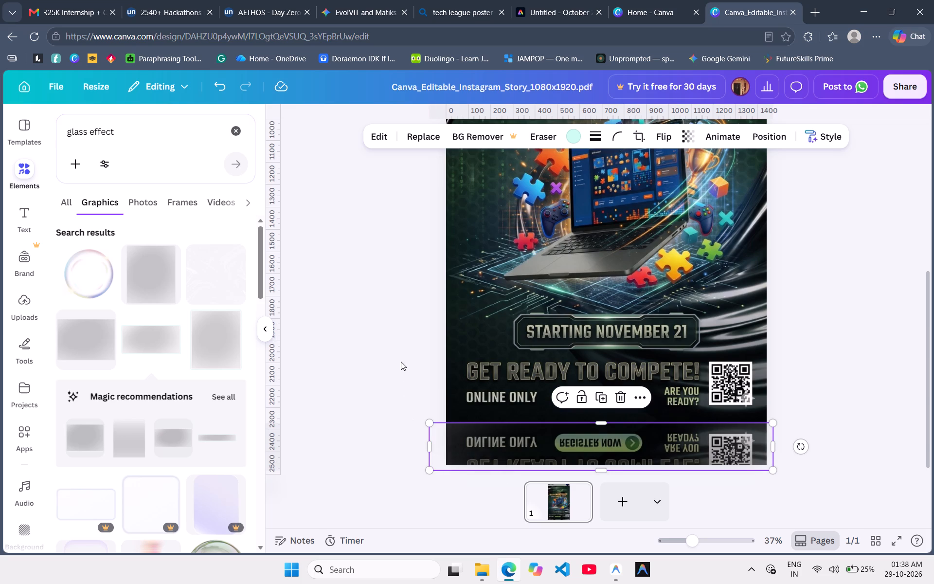
click(401, 362)
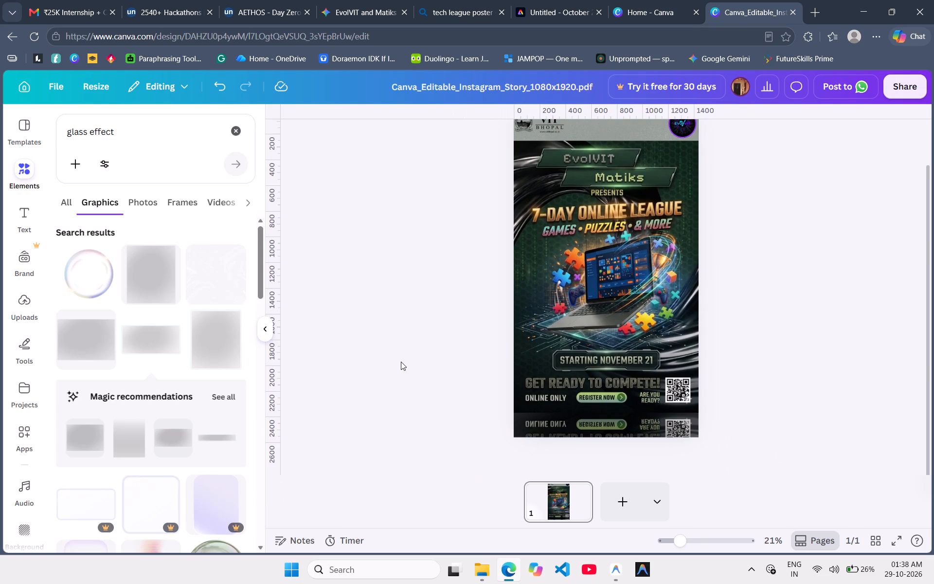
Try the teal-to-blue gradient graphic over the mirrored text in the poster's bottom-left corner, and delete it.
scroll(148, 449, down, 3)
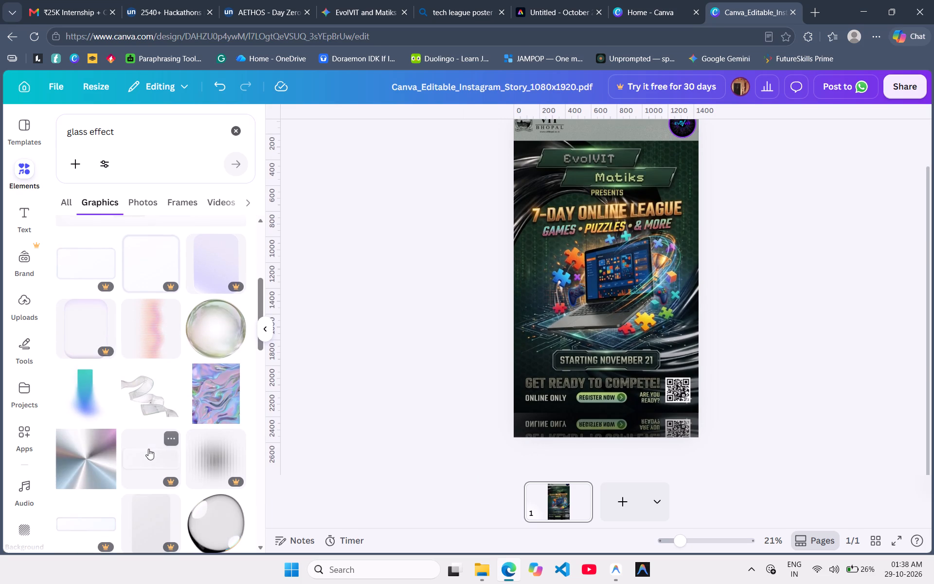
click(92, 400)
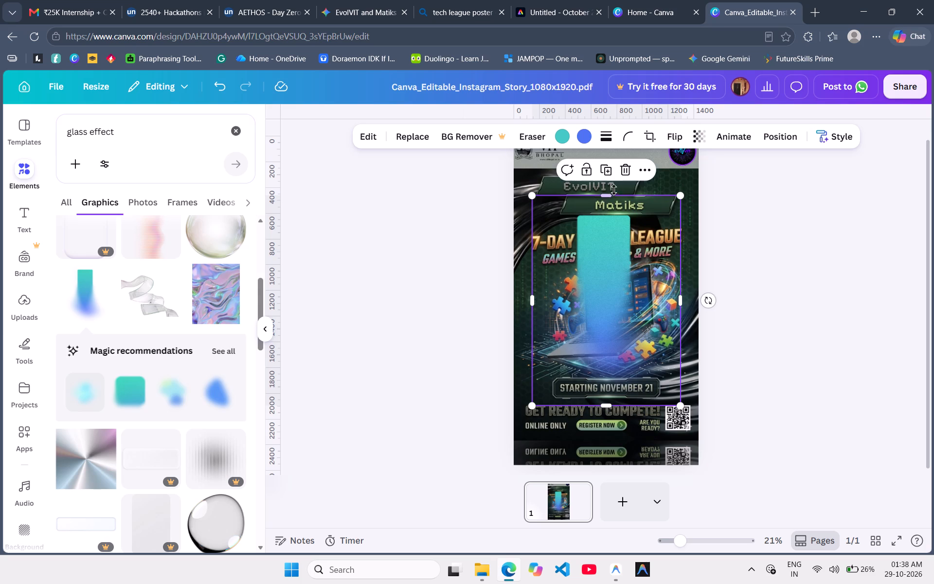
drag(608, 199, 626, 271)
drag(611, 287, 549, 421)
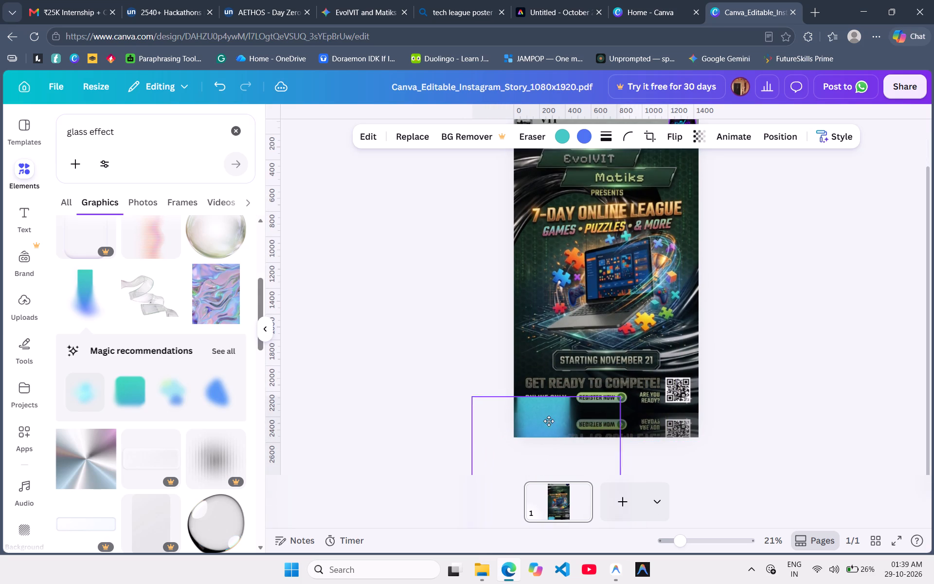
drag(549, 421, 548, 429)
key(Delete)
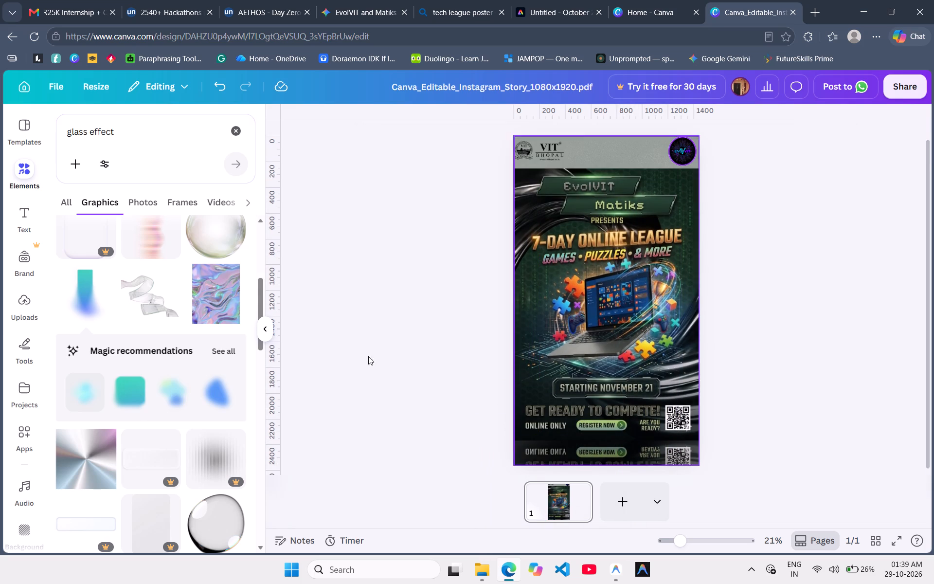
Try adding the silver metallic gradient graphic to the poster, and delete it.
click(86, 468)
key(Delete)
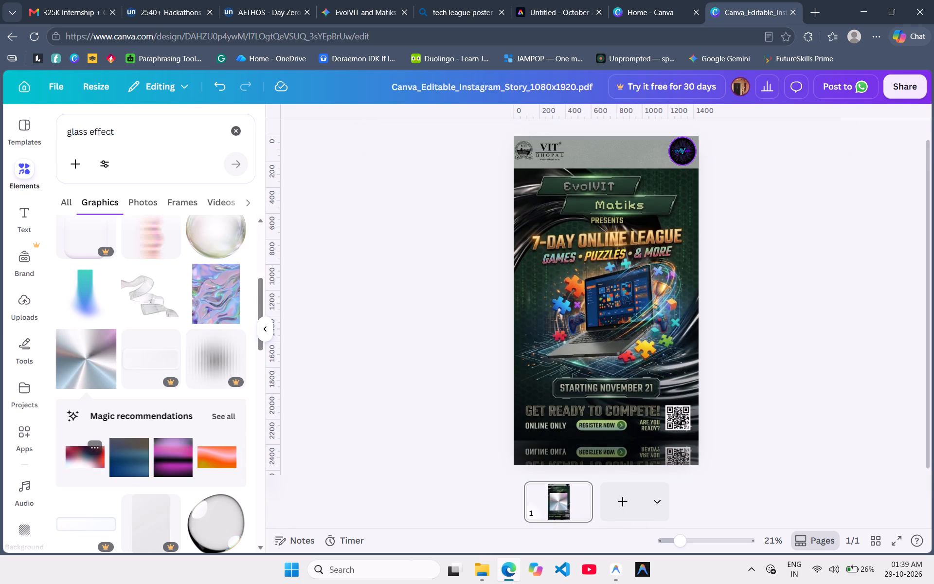
Duplicate the full-width glass strip and lay the copy over the original at the poster's bottom.
click(583, 451)
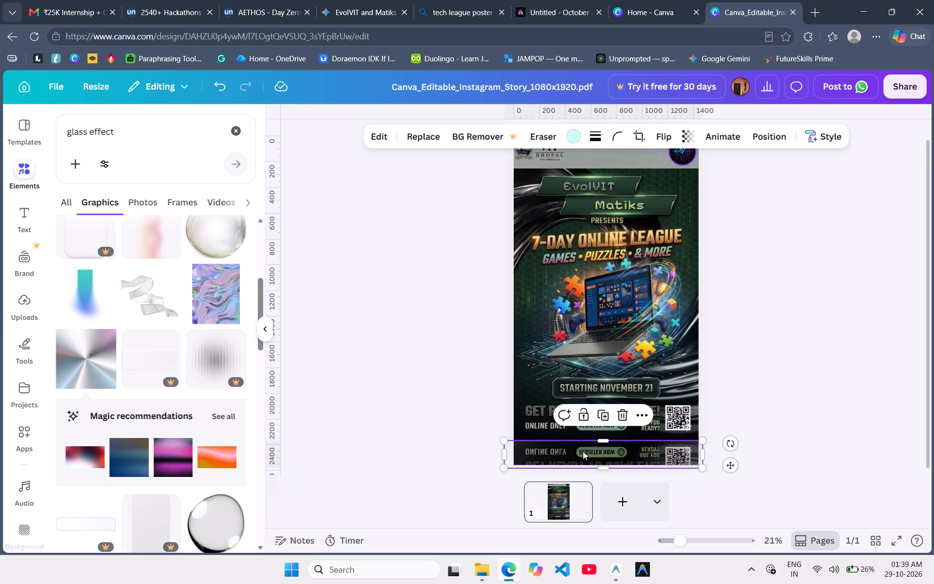
key(ctrl+d)
click(583, 451)
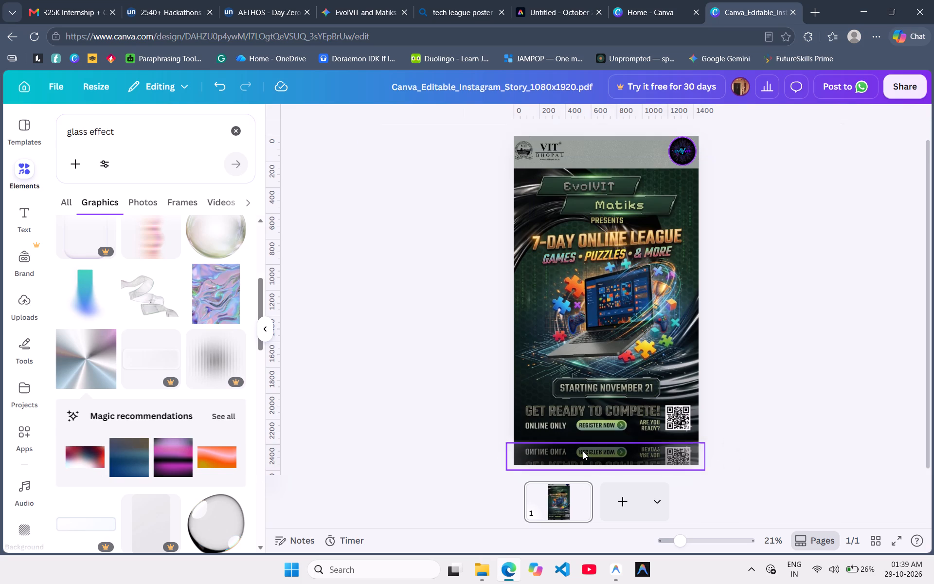
click(481, 392)
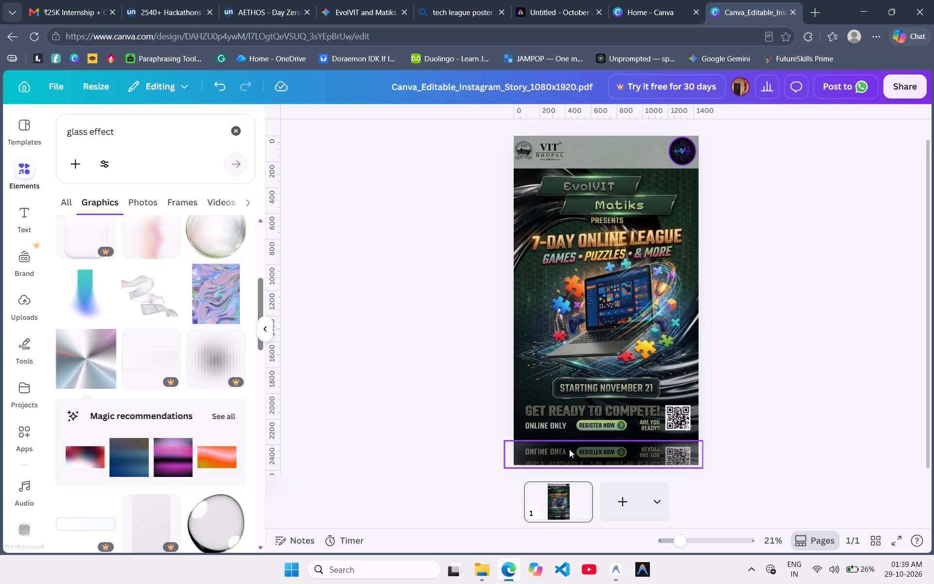
Duplicate the glass strip again and align the stacked copies with the original's top edge over the mirrored content.
click(569, 449)
key(ctrl+d)
click(574, 456)
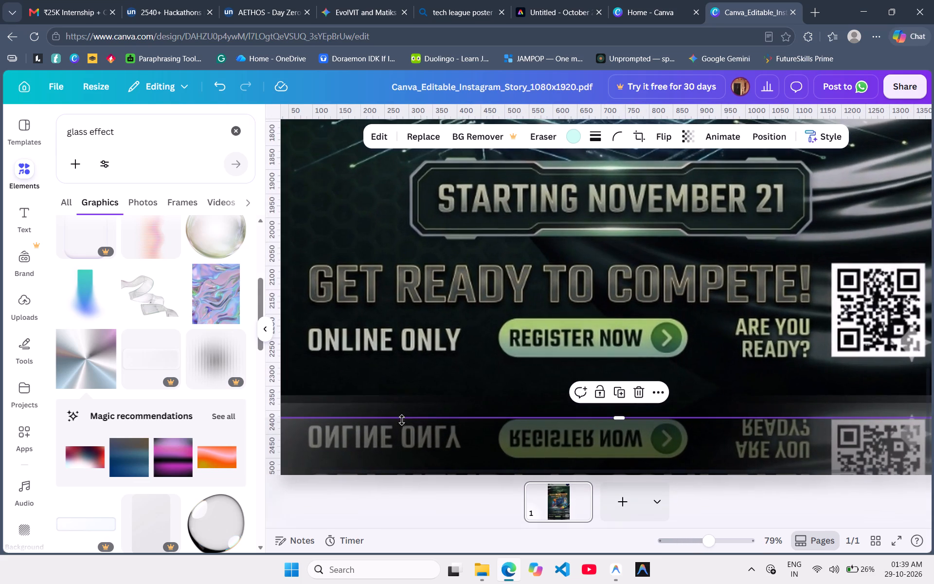
click(375, 408)
click(458, 412)
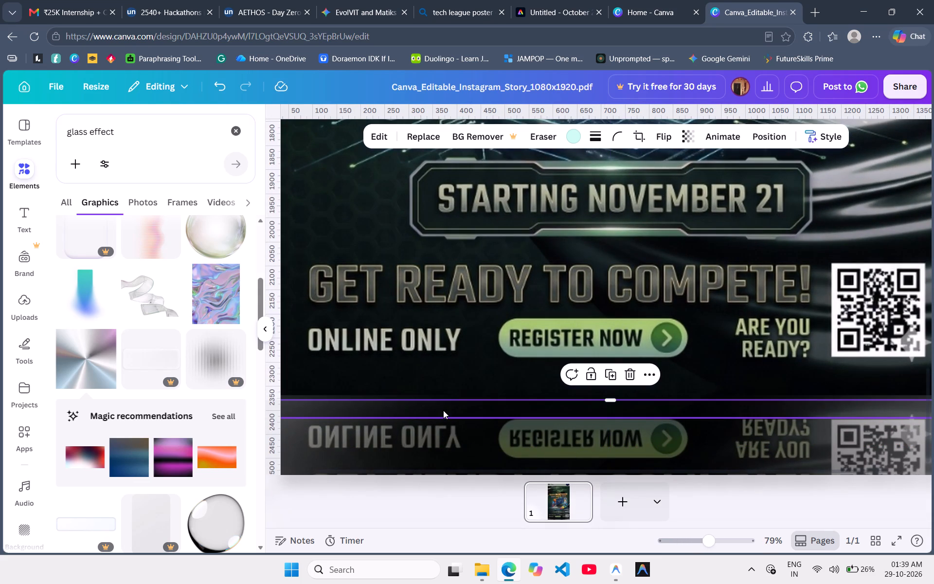
click(443, 410)
click(449, 456)
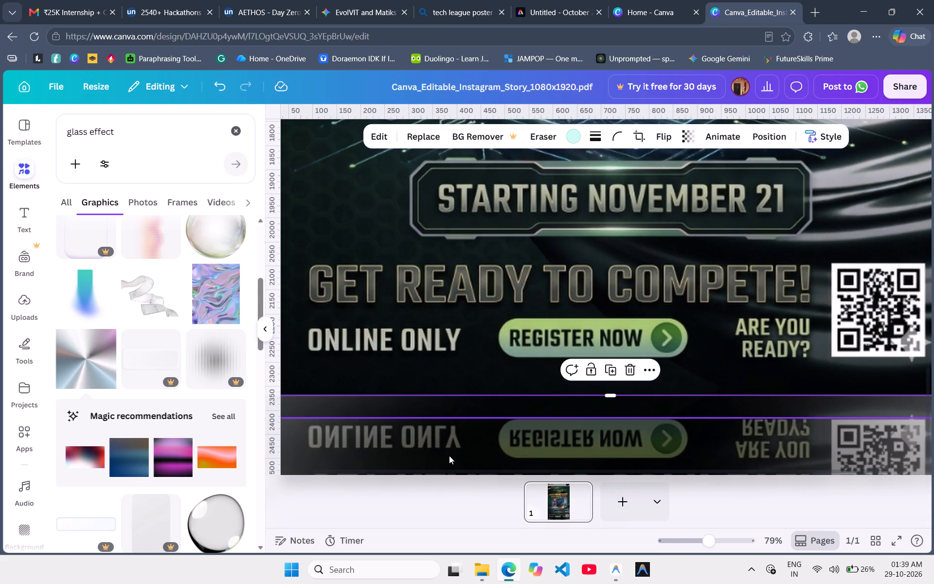
drag(449, 456, 450, 436)
click(347, 377)
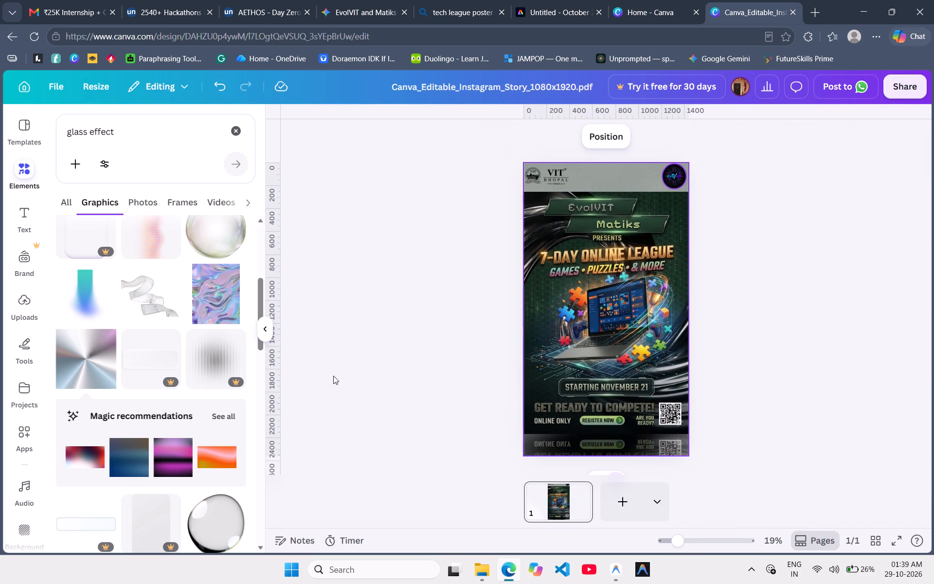
click(372, 365)
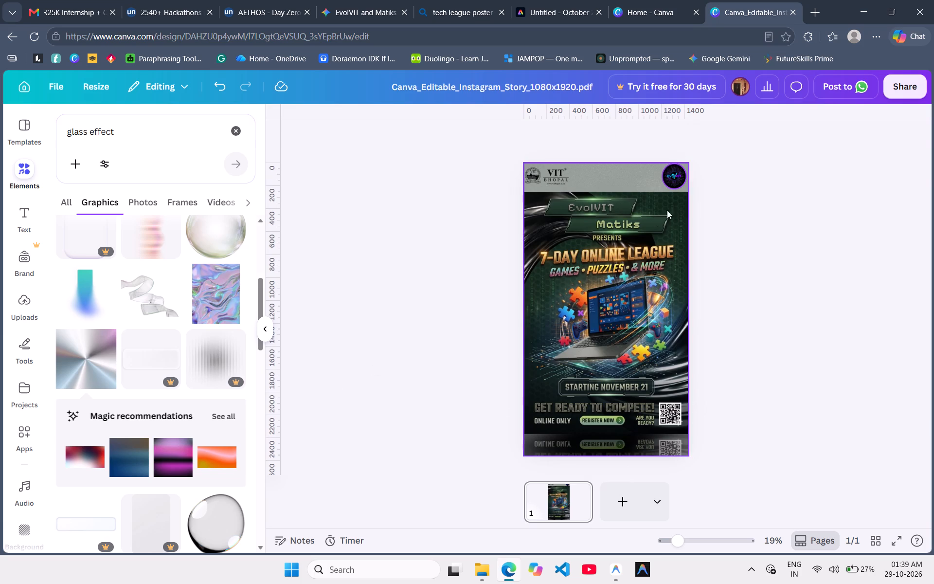
Fine-tune the EvolVIT logo's fit at the right end of the header strip, nudging it slightly down.
click(682, 174)
click(689, 164)
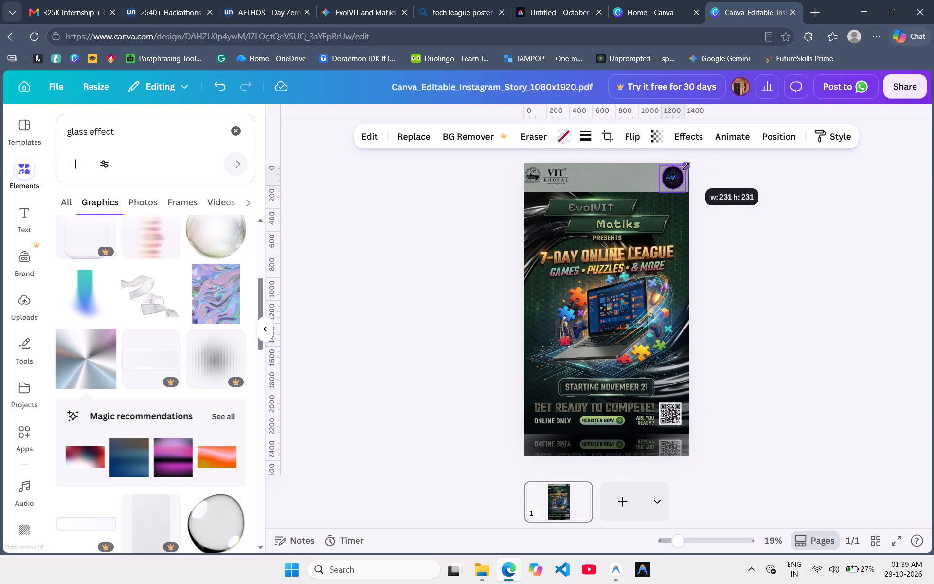
click(777, 220)
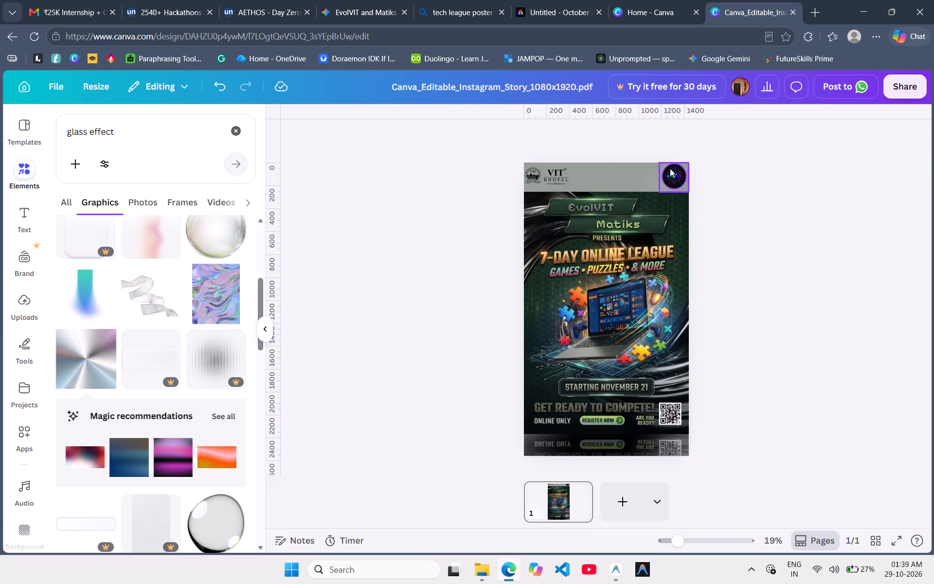
scroll(680, 174, left, 1)
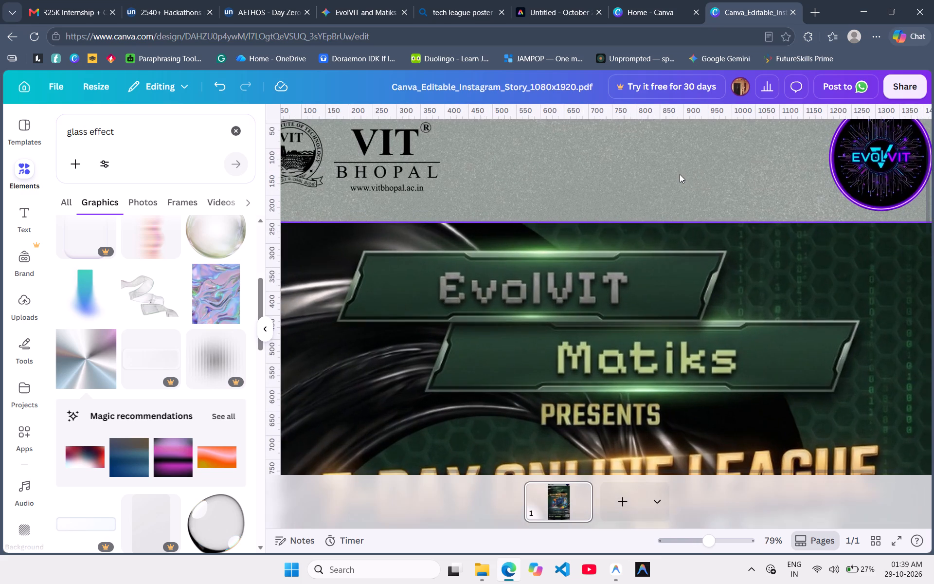
scroll(826, 210, left, 1)
drag(860, 210, 860, 216)
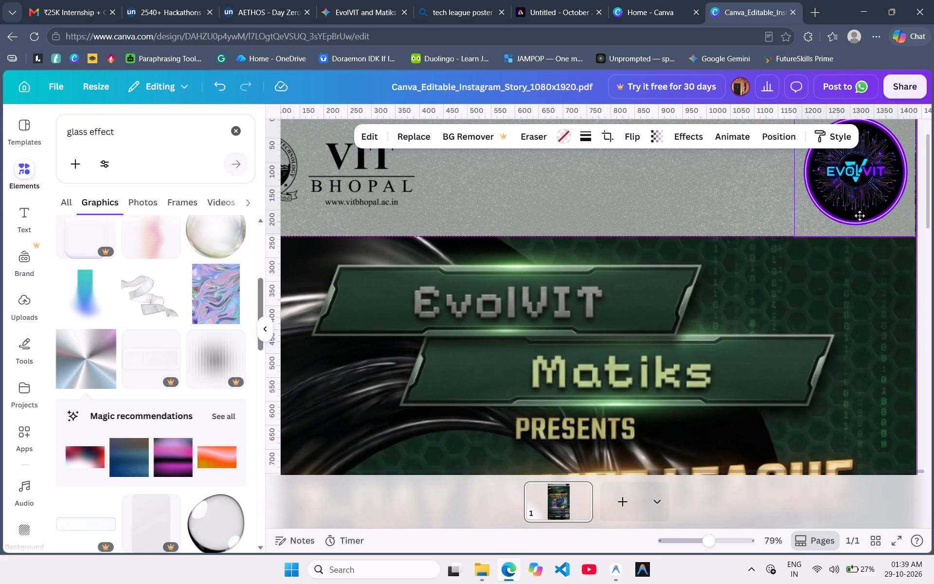
drag(860, 216, 860, 215)
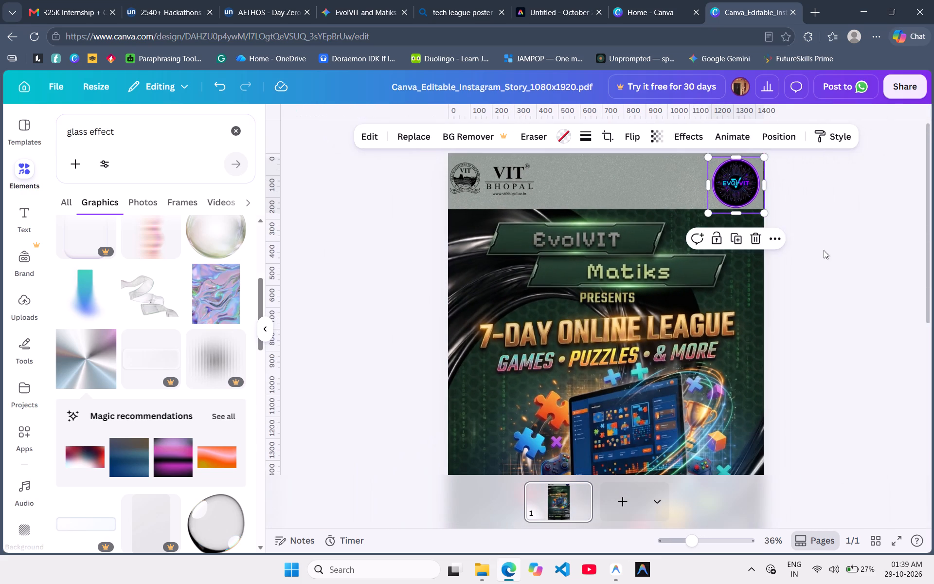
click(831, 250)
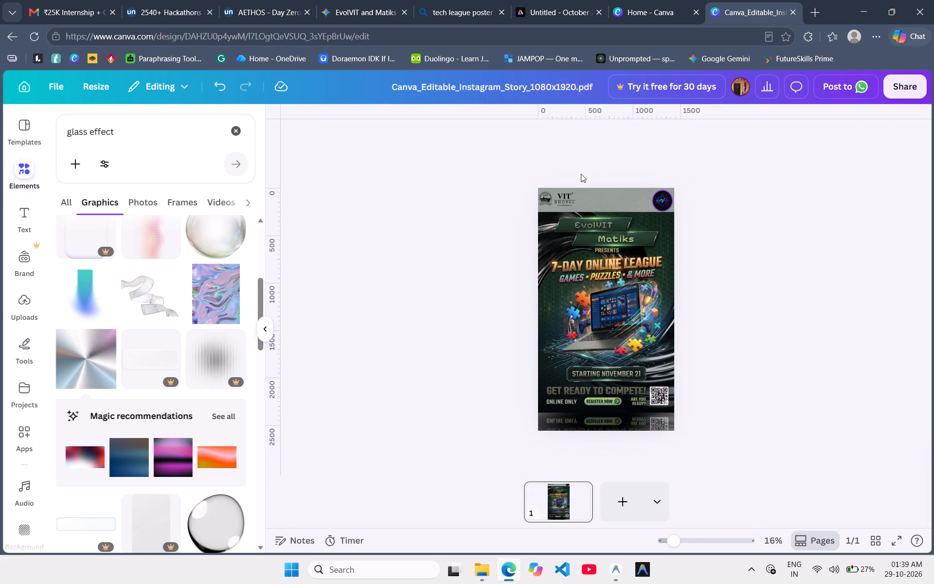
Align the VIT Bhopal logo with the poster's left edge and centre it vertically in the header strip.
click(562, 197)
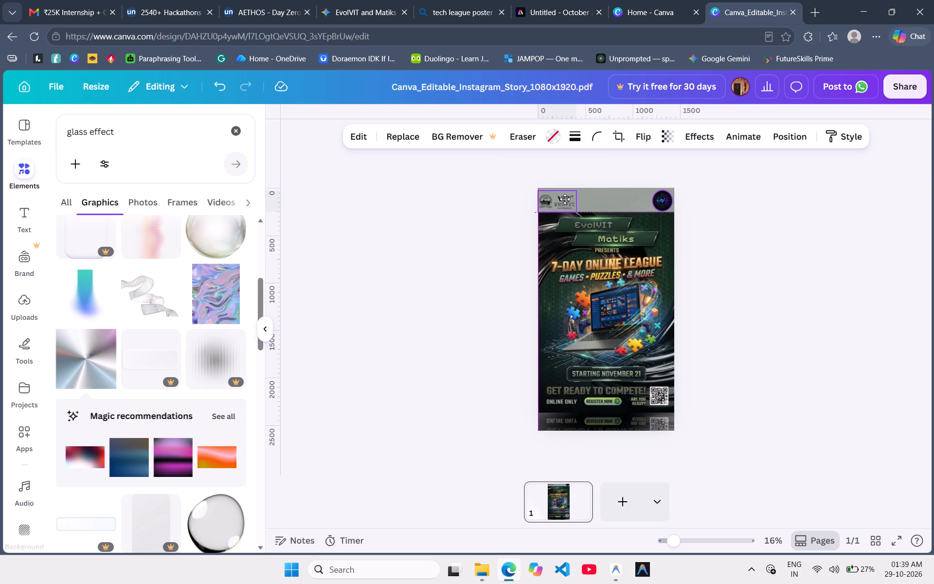
scroll(565, 198, up, 3)
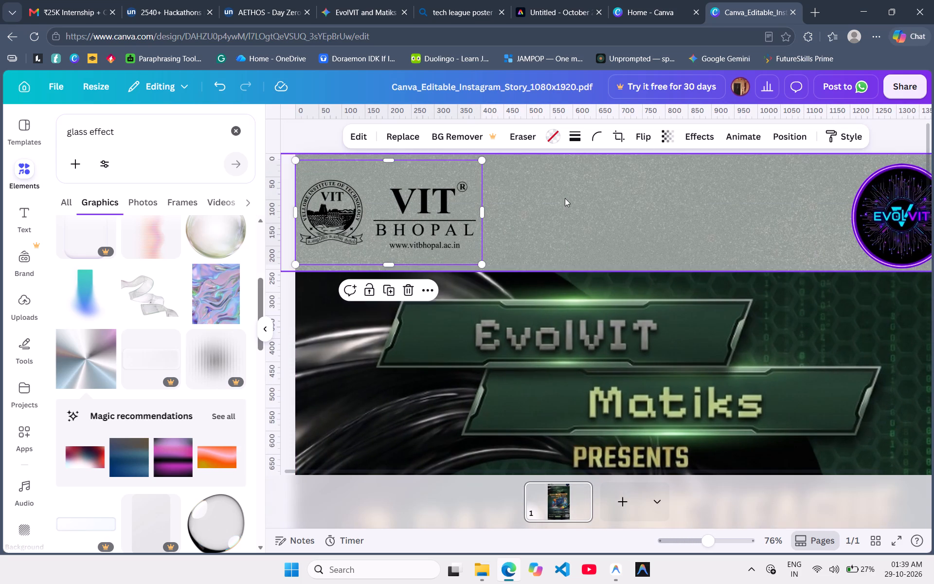
click(268, 325)
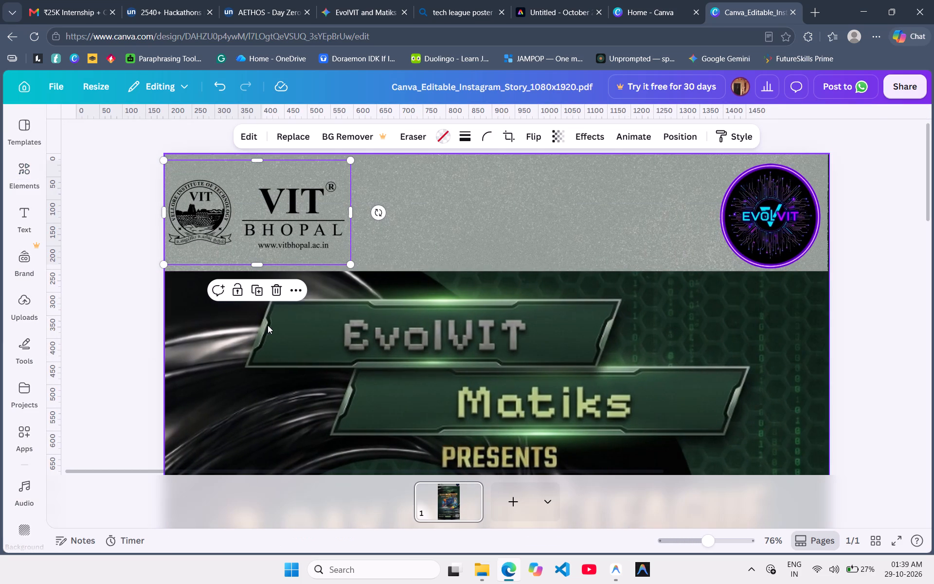
click(274, 209)
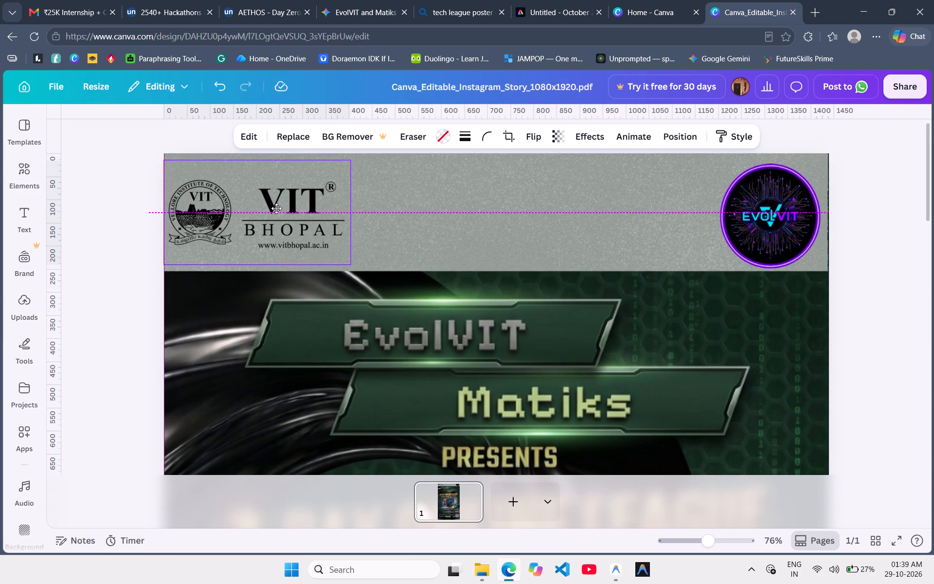
click(85, 249)
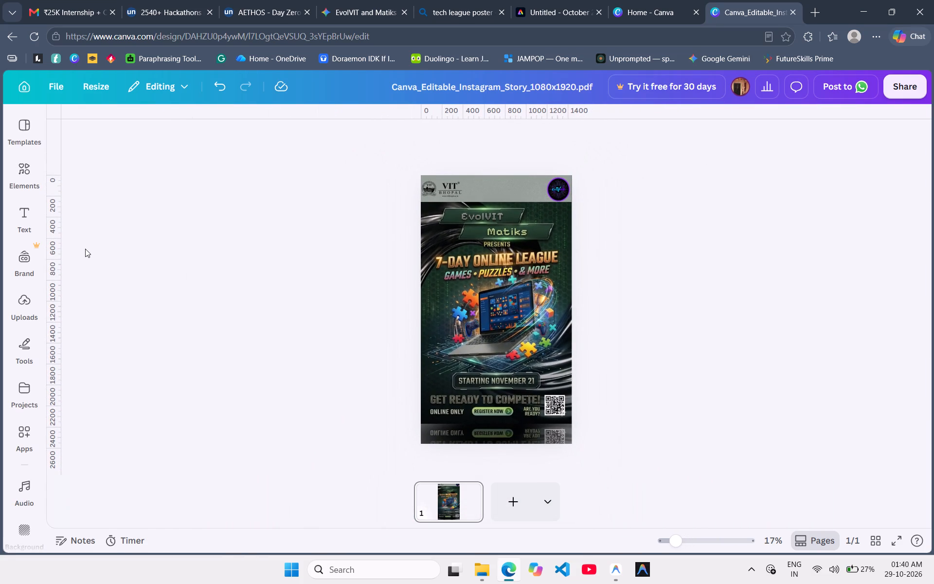
Capture a rectangular screenshot of the whole poster with the Snipping Tool.
key(shift+super+s)
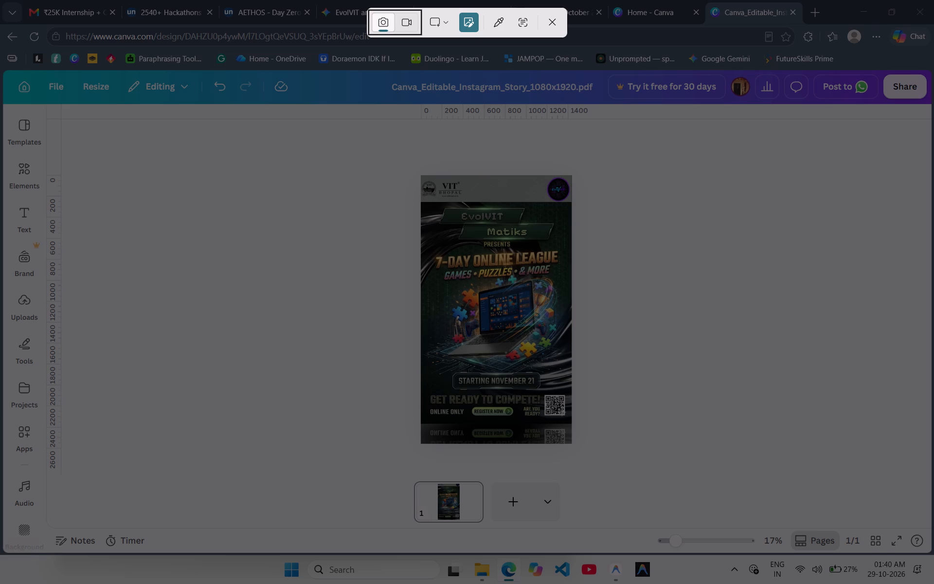
drag(414, 167, 586, 461)
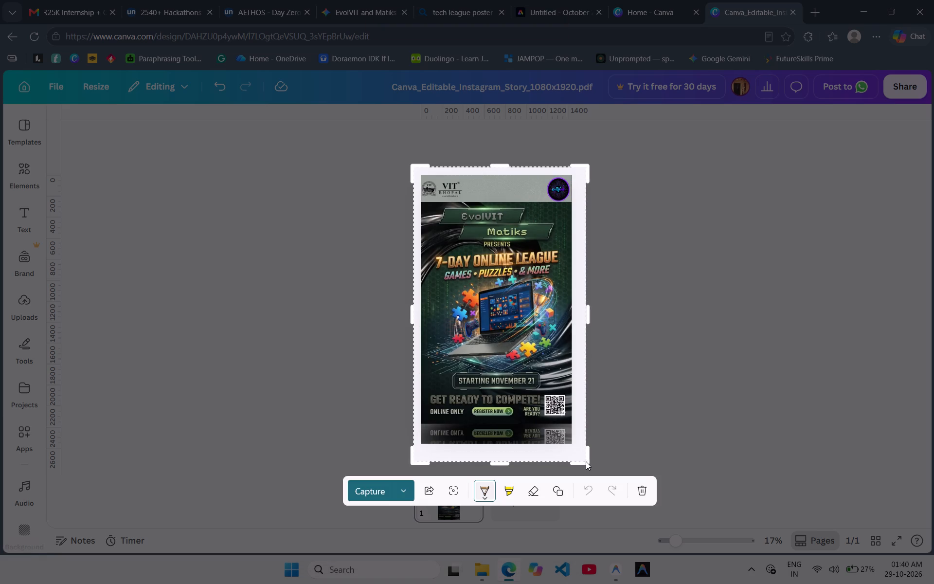
click(372, 491)
Open the Windows search.
click(349, 576)
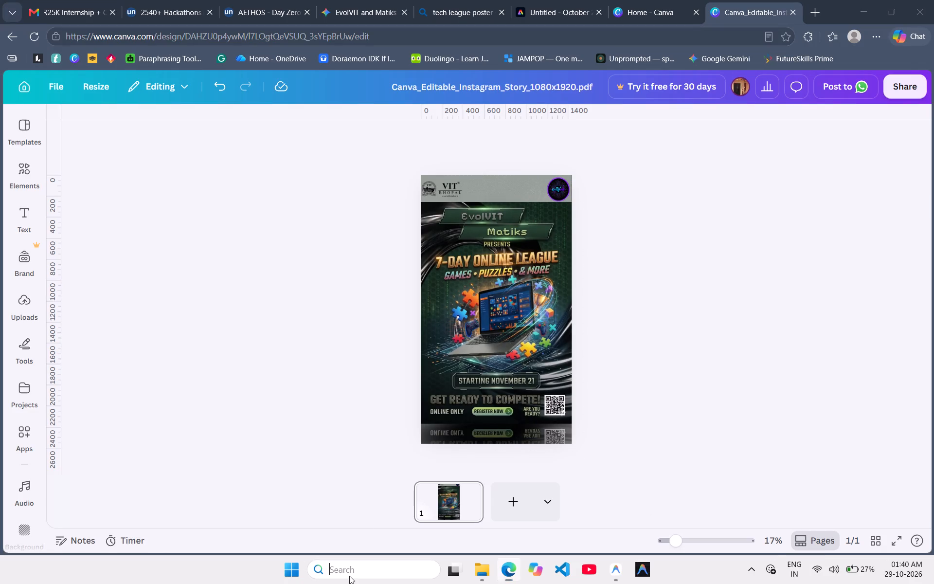
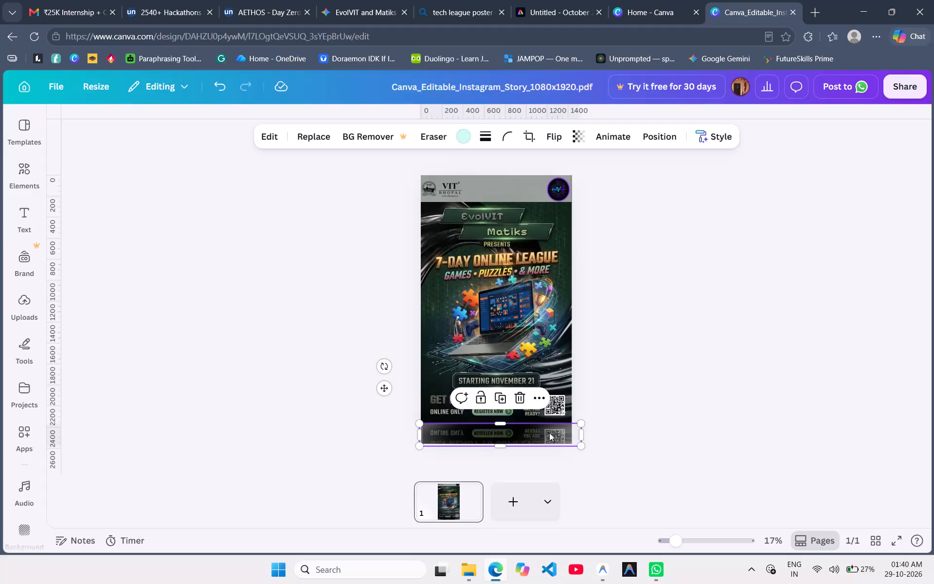
Duplicate the glass strip at the poster's bottom edge and align the copy with the strips stacked there.
scroll(549, 433, down, 2)
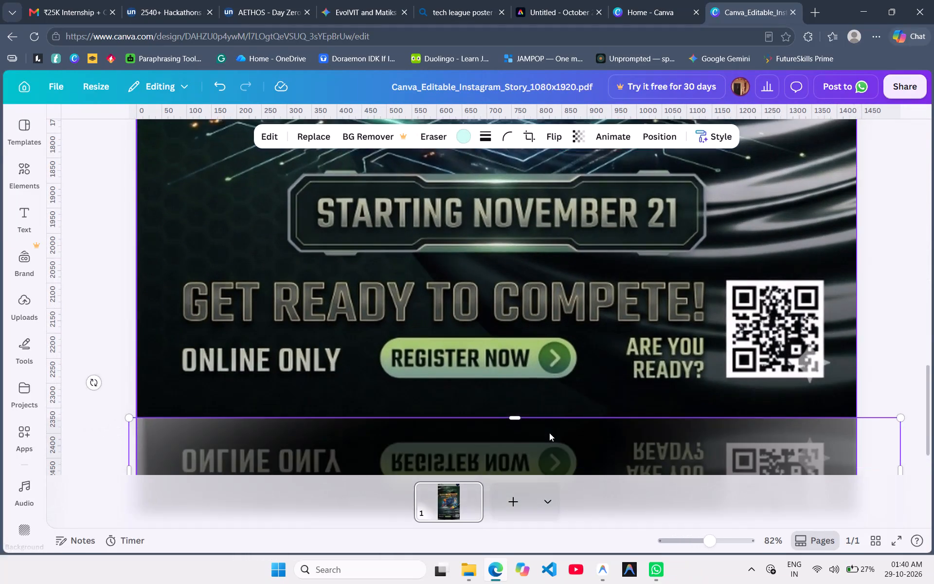
scroll(549, 433, down, 1)
click(293, 356)
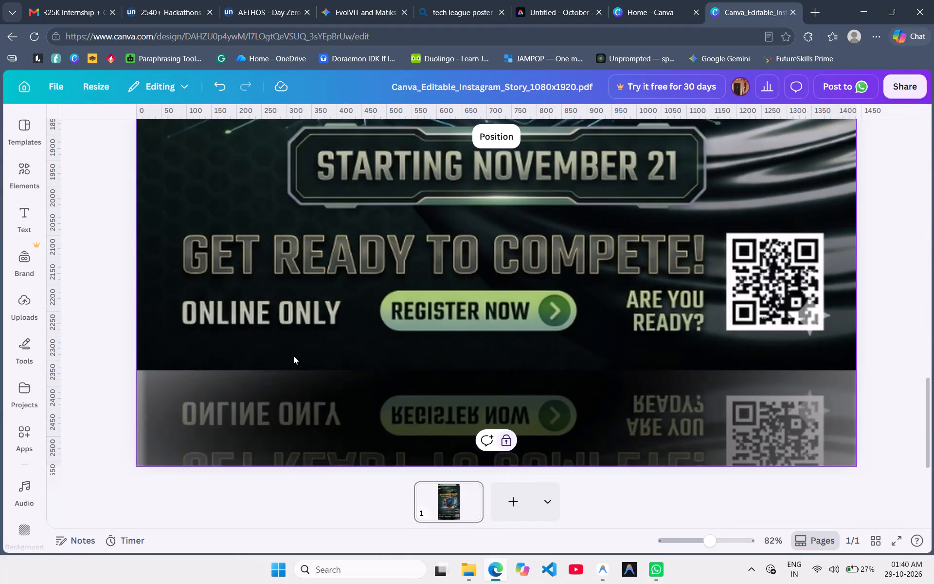
scroll(293, 356, down, 1)
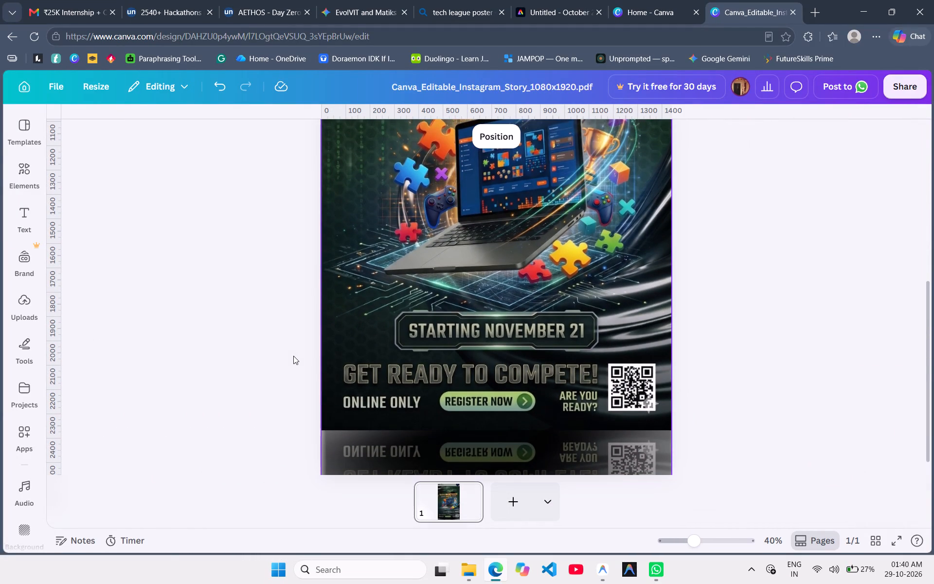
click(406, 446)
key(ctrl+d)
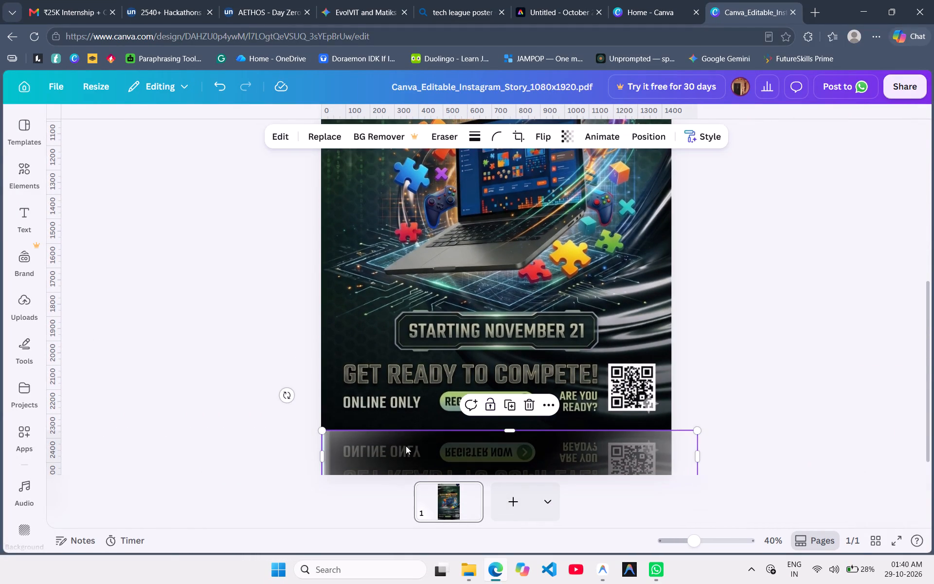
click(242, 440)
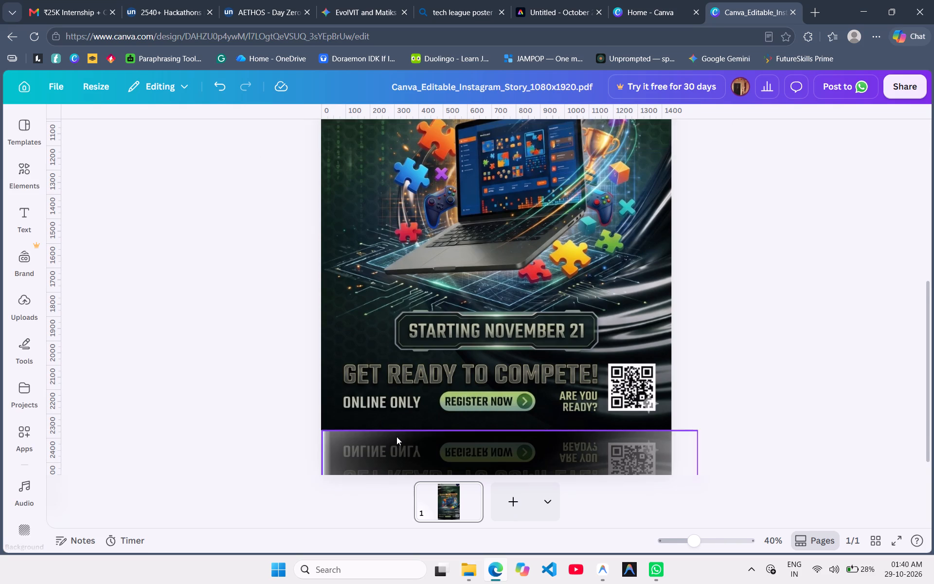
drag(206, 447, 193, 447)
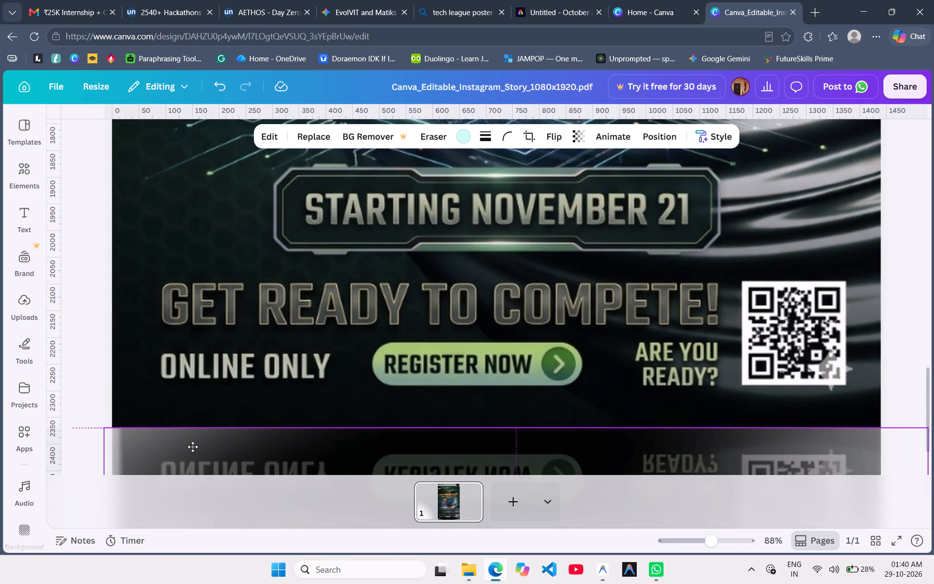
drag(193, 447, 197, 448)
drag(197, 448, 194, 446)
click(93, 374)
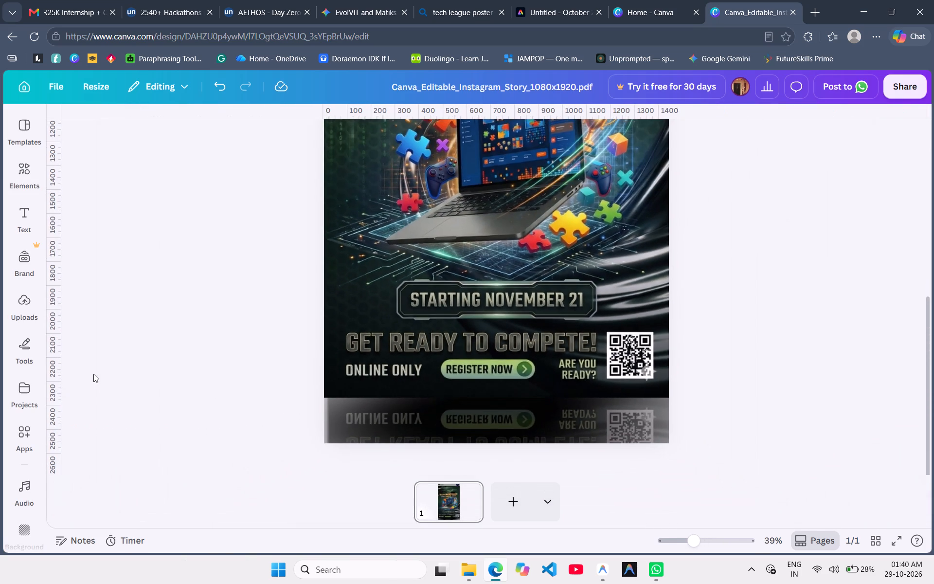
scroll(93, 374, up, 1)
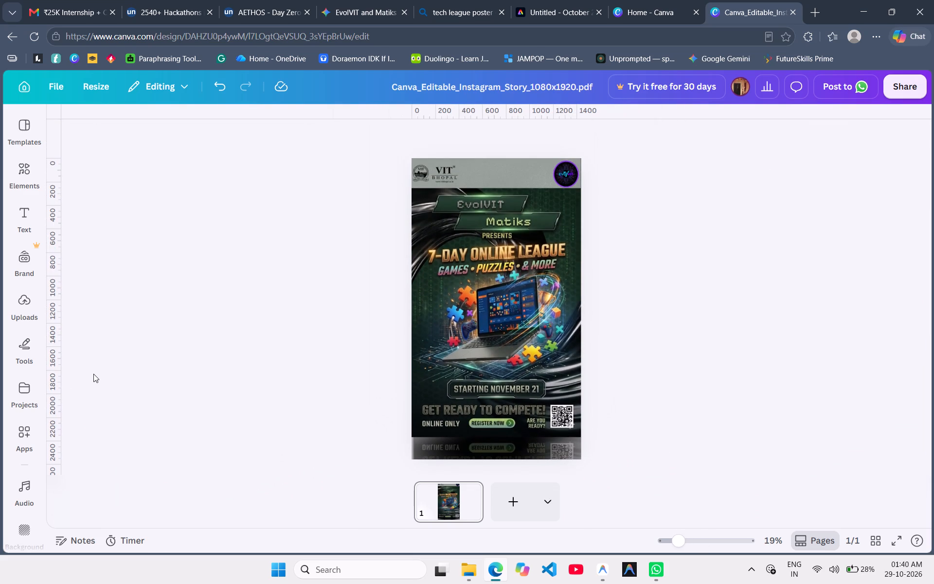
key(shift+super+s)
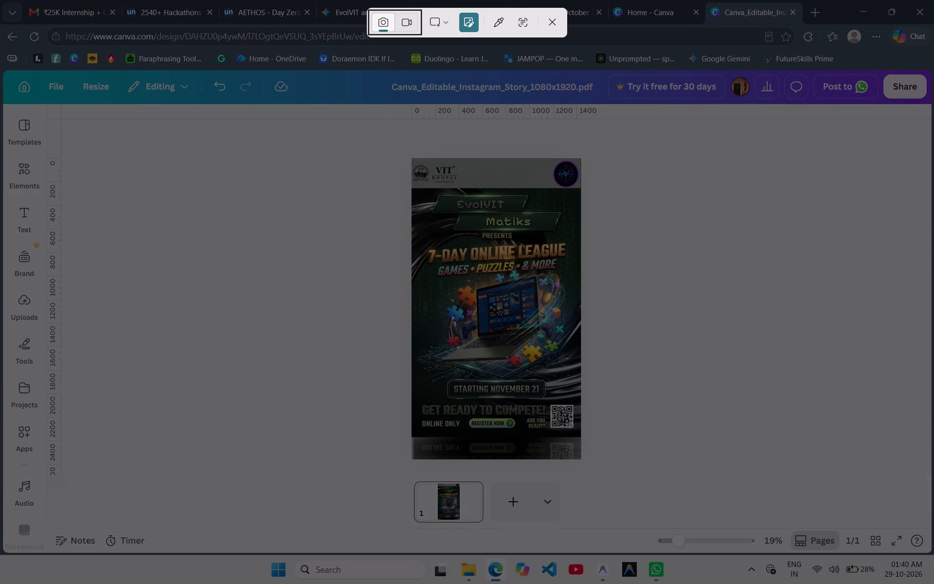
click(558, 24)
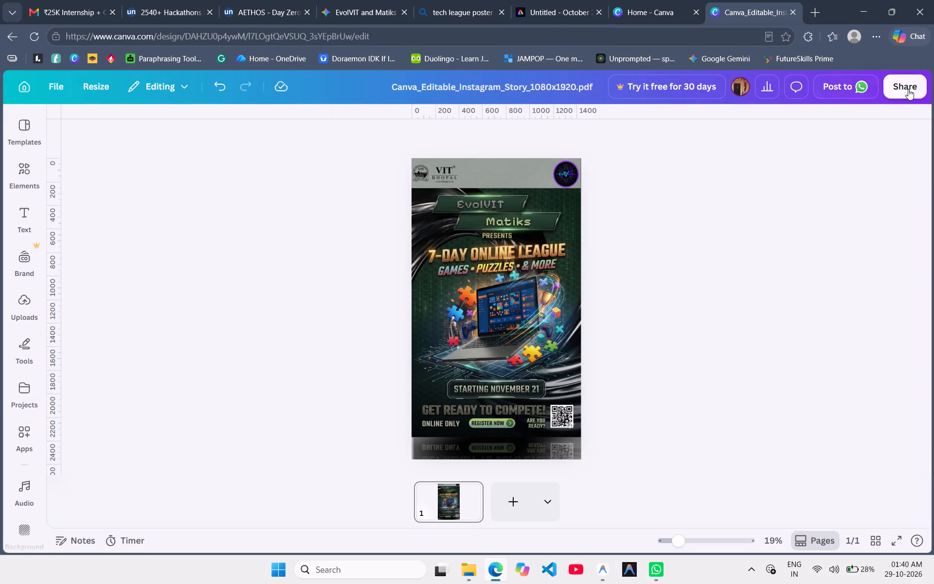
Download the poster as a high-quality PNG at 1,440 × 2,560 px.
click(908, 89)
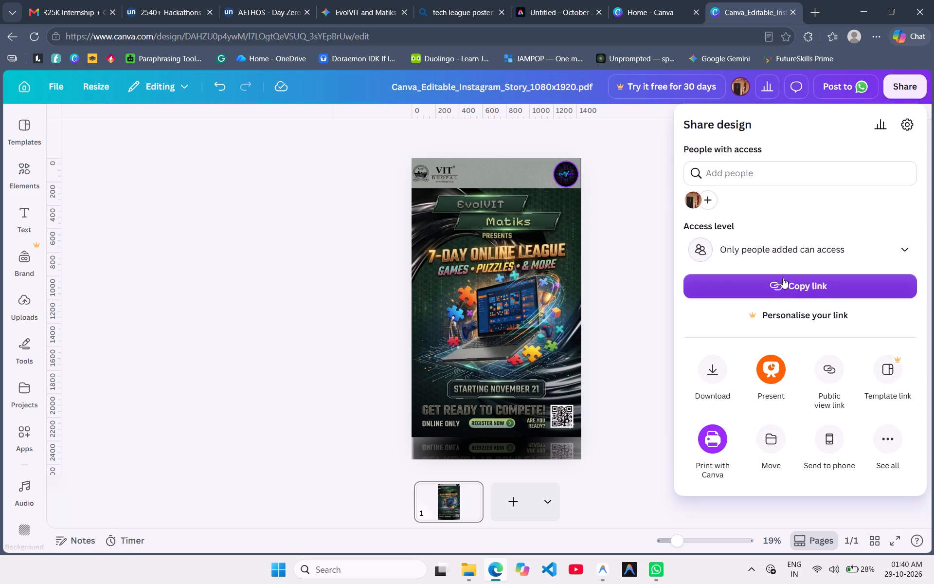
click(720, 389)
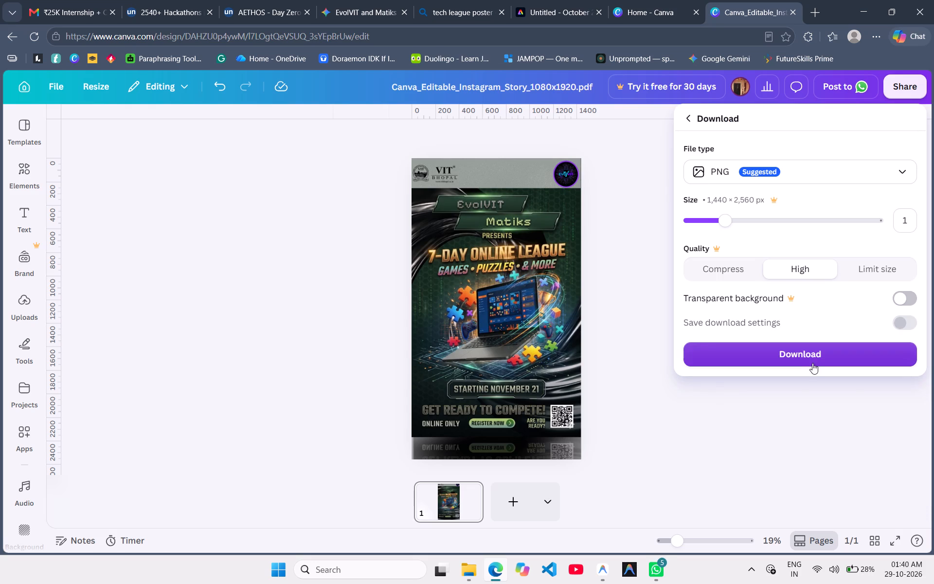
click(808, 347)
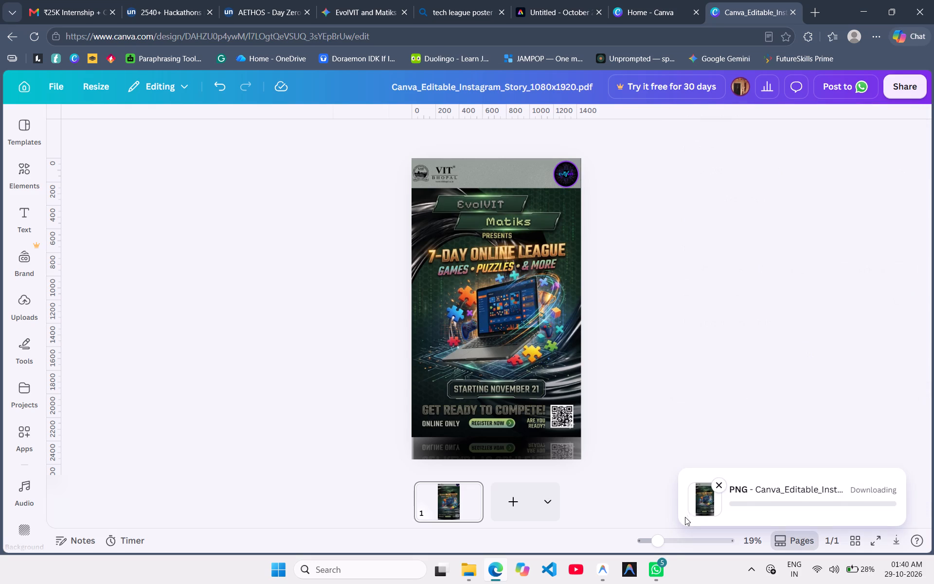
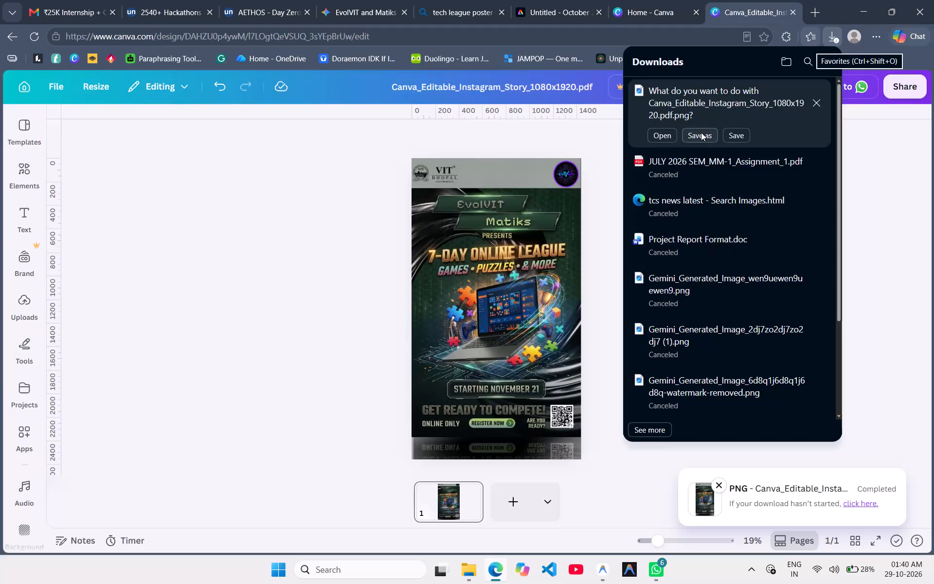
Save the exported poster PNG to the Downloads folder under its suggested file name.
key(Return)
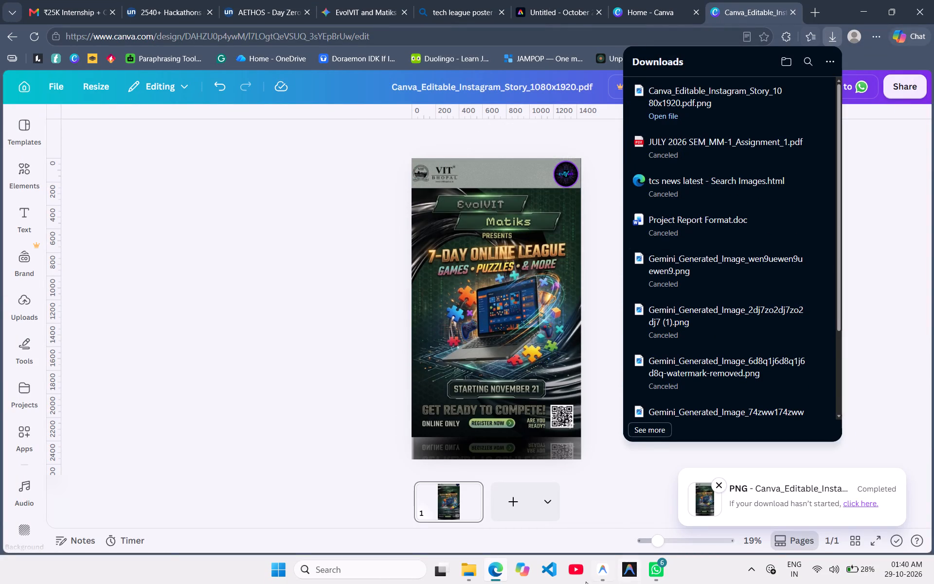
In File Explorer, rename the newly saved Canva_Editable_Instagram_Story PNG in the Downloads folder as XYZ.
click(470, 568)
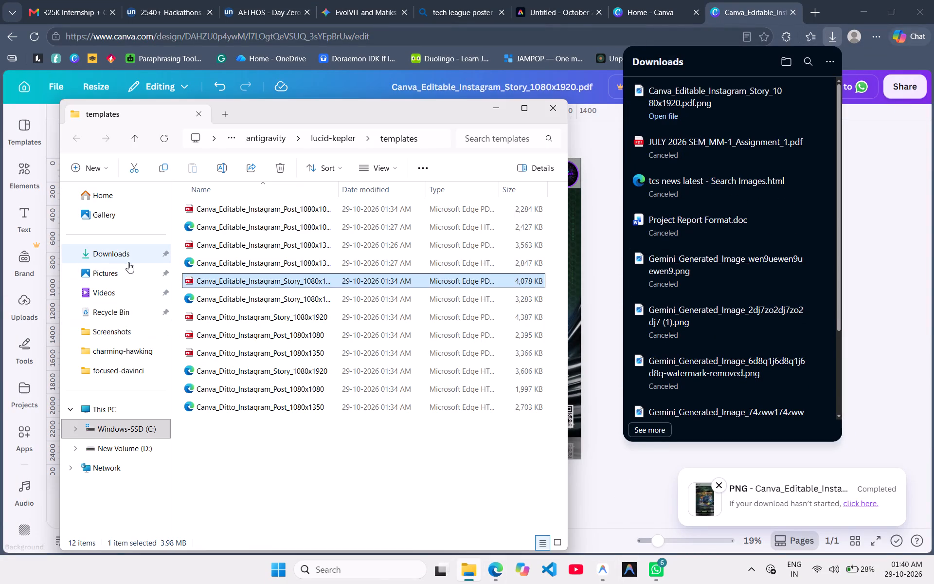
click(129, 253)
click(309, 219)
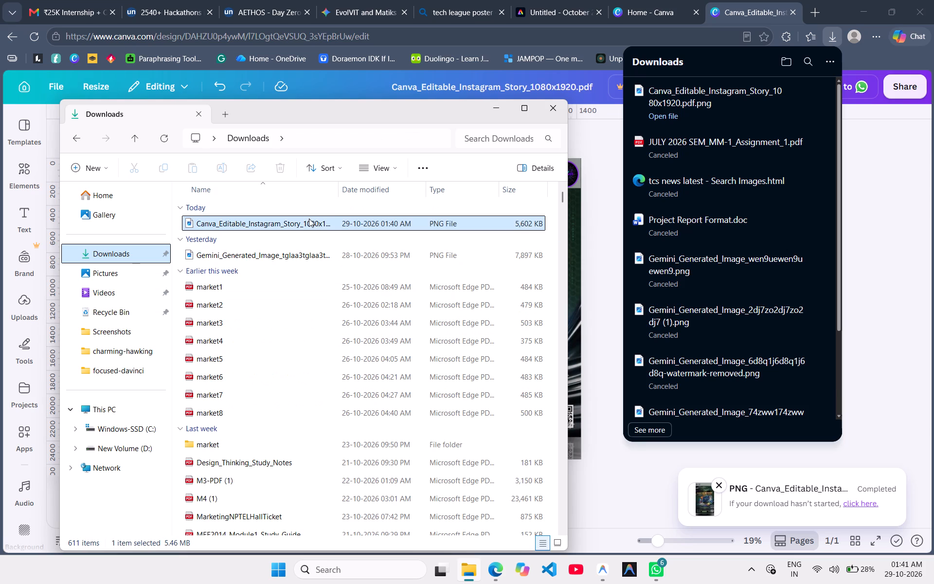
click(214, 173)
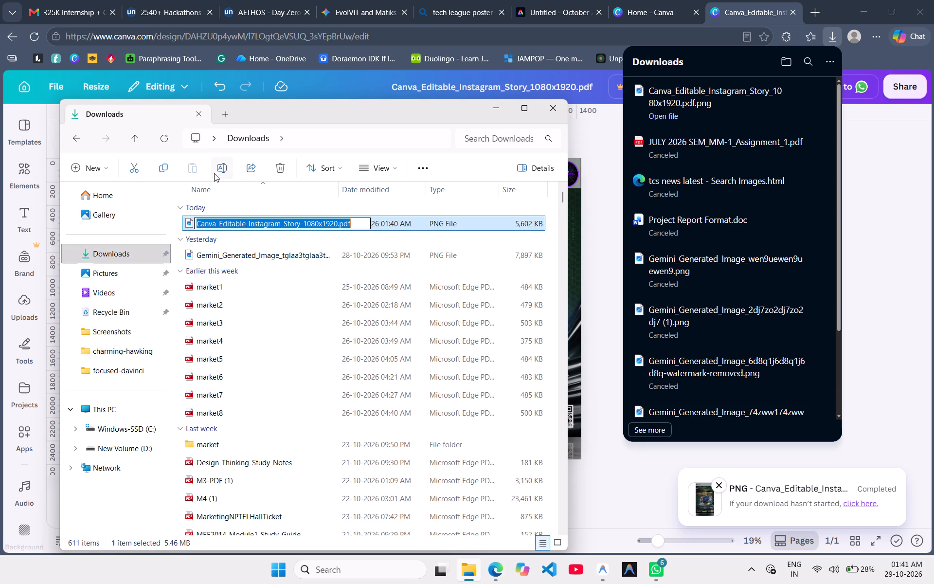
text(XYZ)
key(Return)
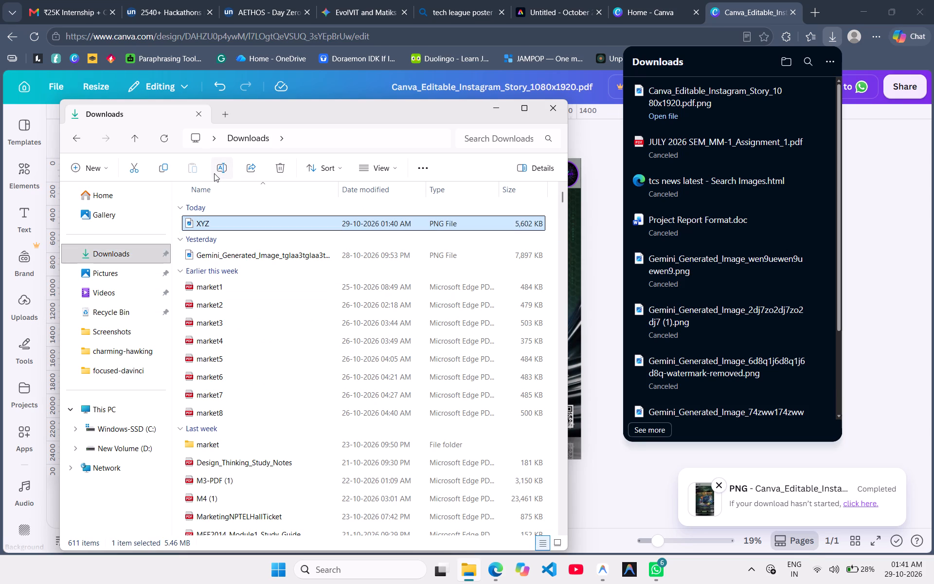
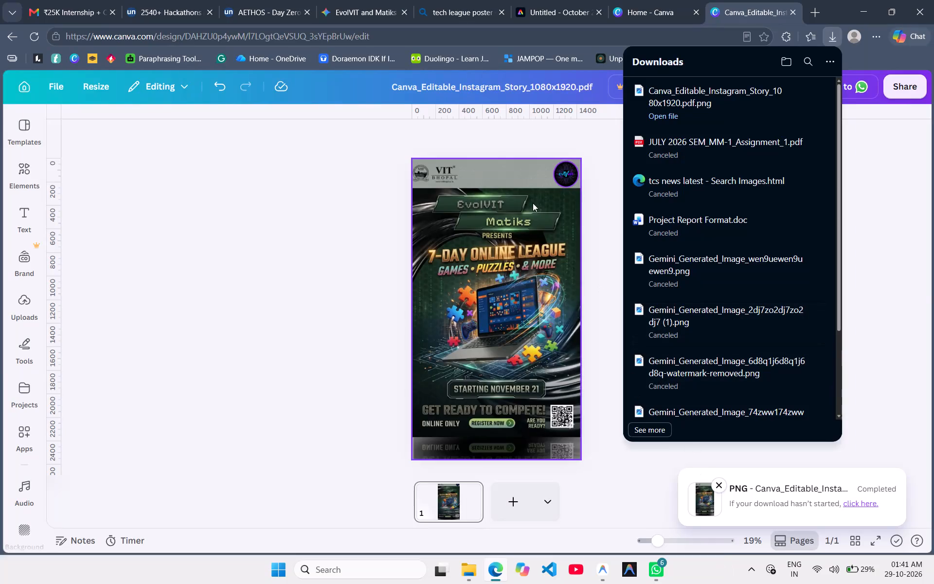
Stretch the grey header strip slightly past the poster's right edge and top edge so it fully covers the top.
click(522, 186)
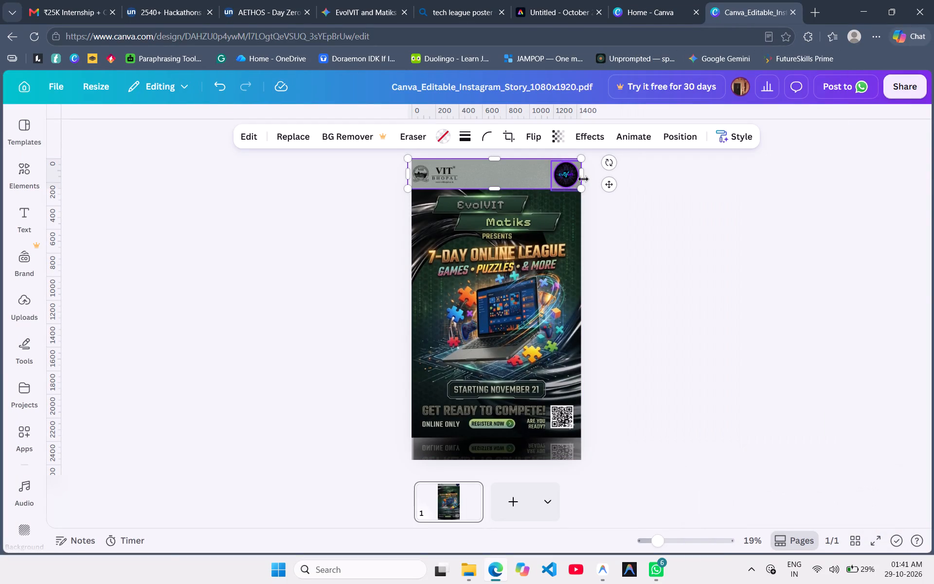
drag(585, 173, 593, 173)
click(660, 186)
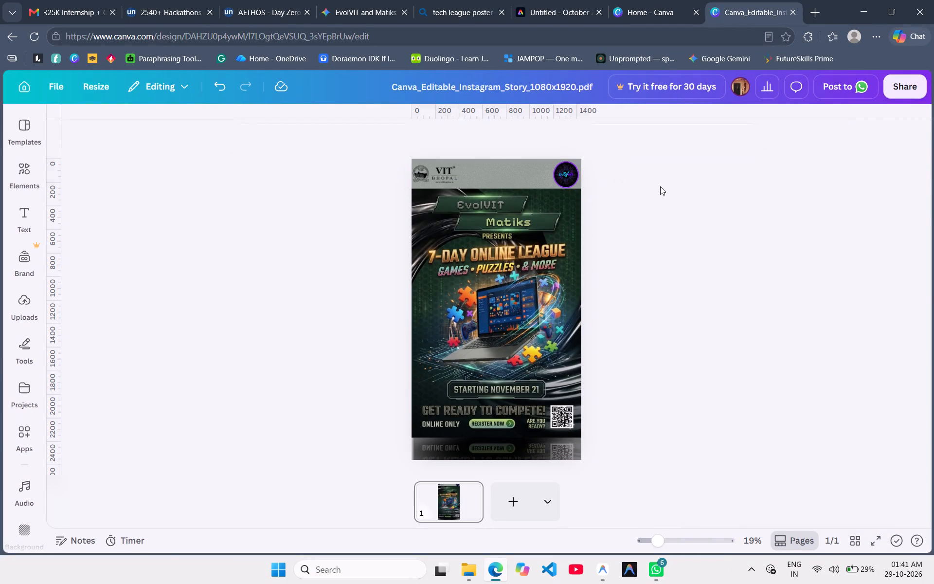
click(497, 170)
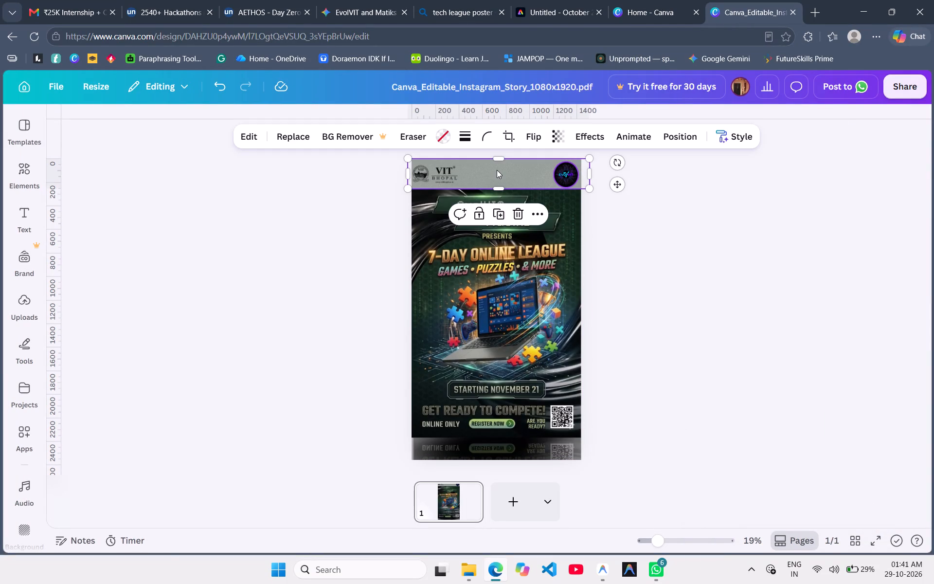
drag(499, 160, 503, 148)
click(647, 254)
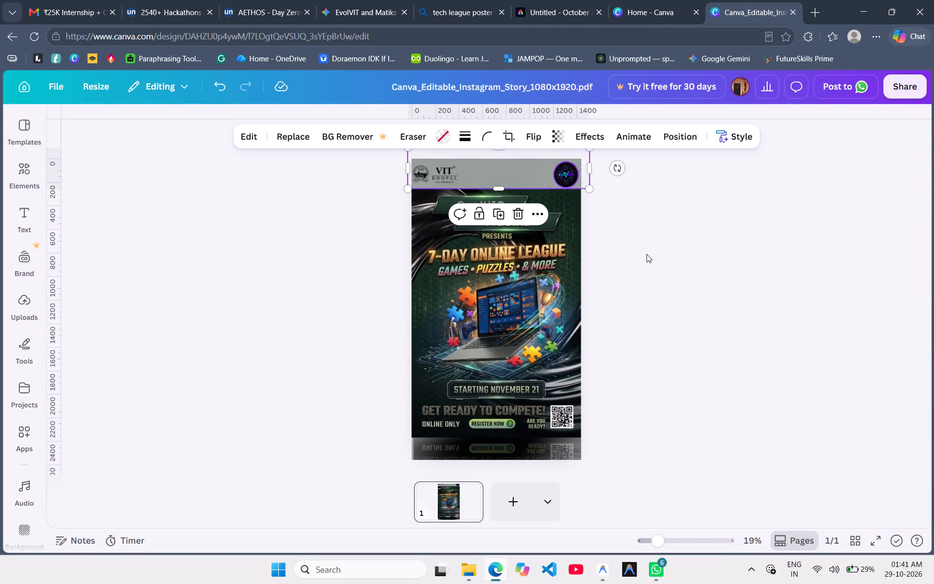
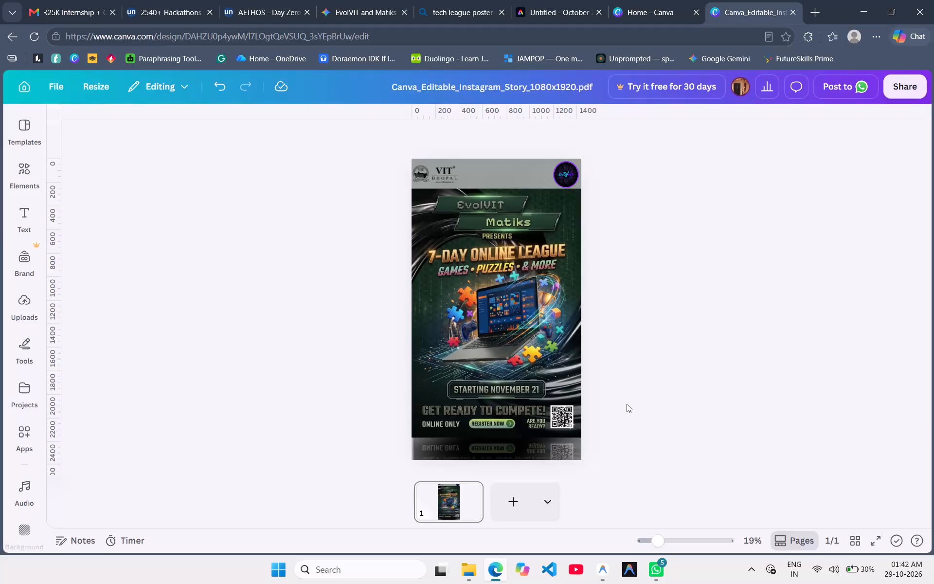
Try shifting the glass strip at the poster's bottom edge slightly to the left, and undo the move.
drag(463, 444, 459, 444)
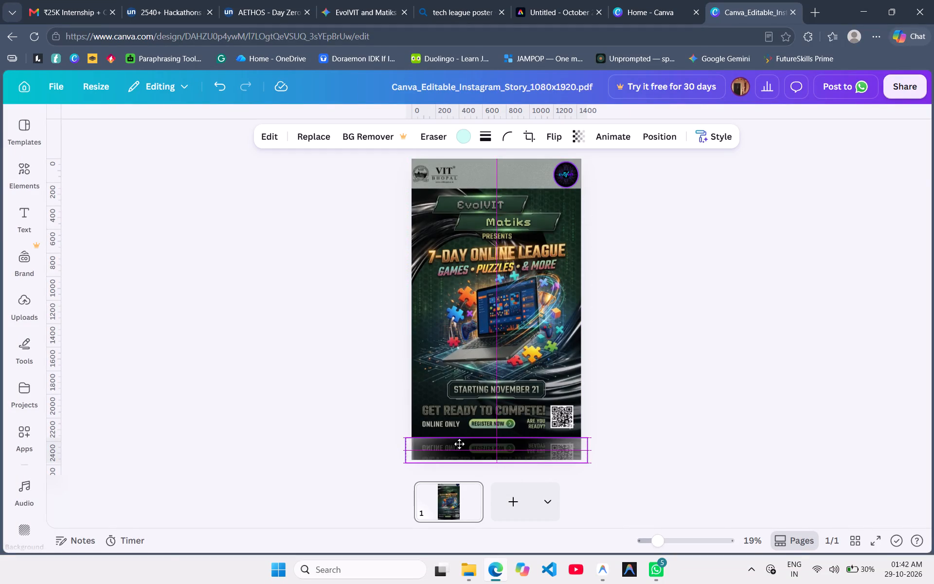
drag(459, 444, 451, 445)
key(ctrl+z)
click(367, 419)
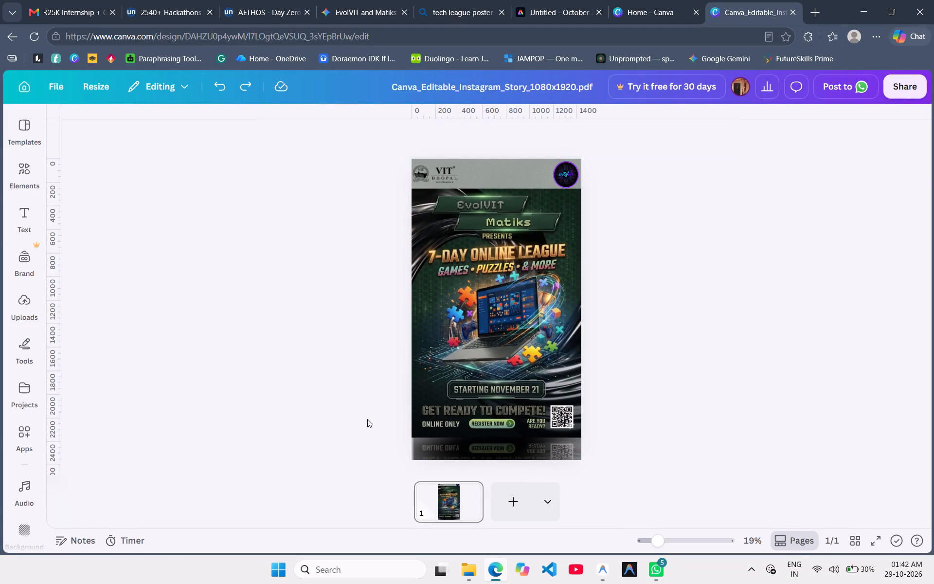
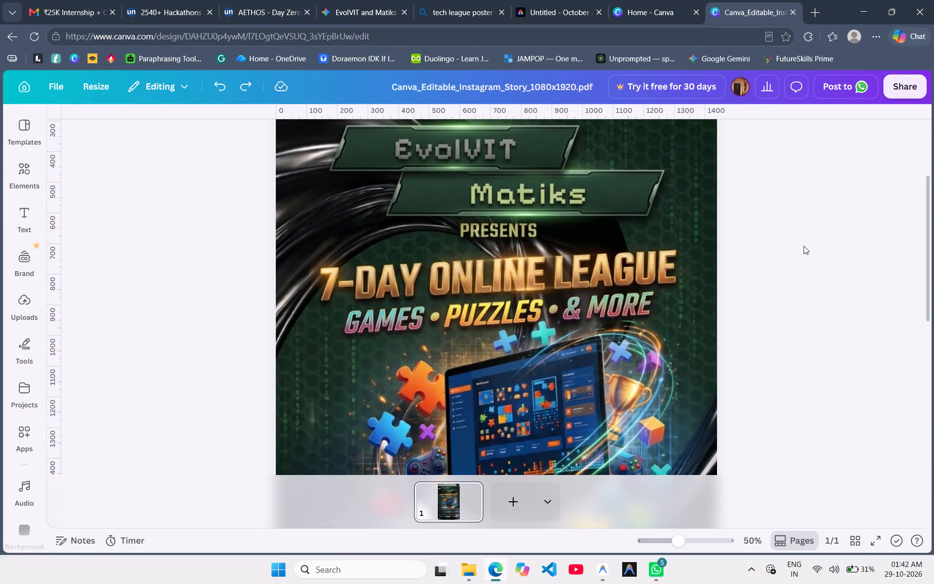
Search the Elements library for "x" graphics, replacing the earlier glass effect search.
click(18, 173)
triple_click(142, 138)
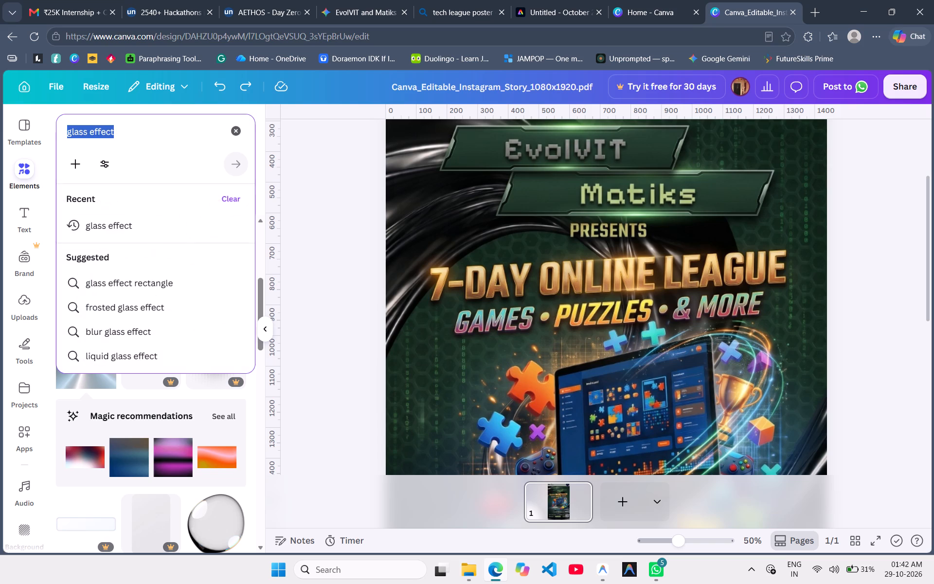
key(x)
key(Return)
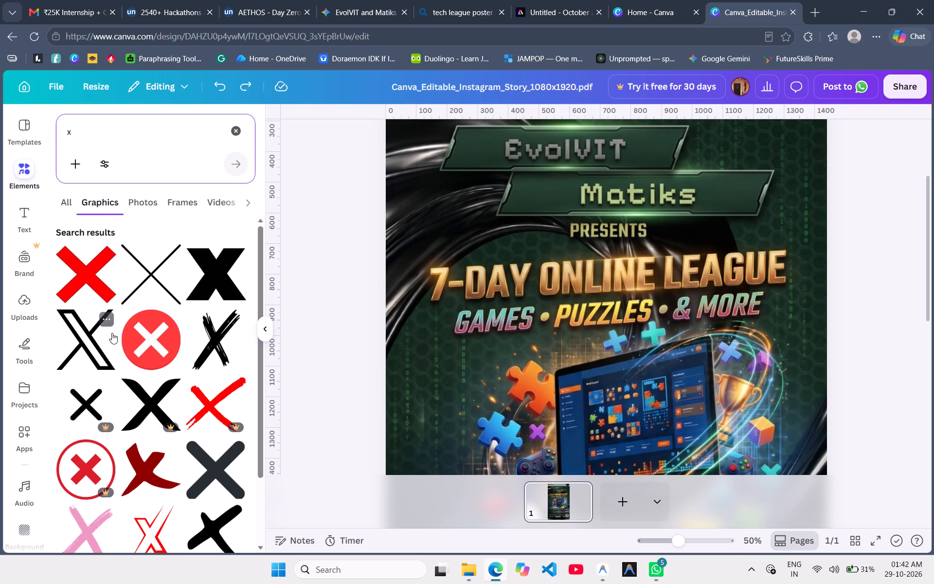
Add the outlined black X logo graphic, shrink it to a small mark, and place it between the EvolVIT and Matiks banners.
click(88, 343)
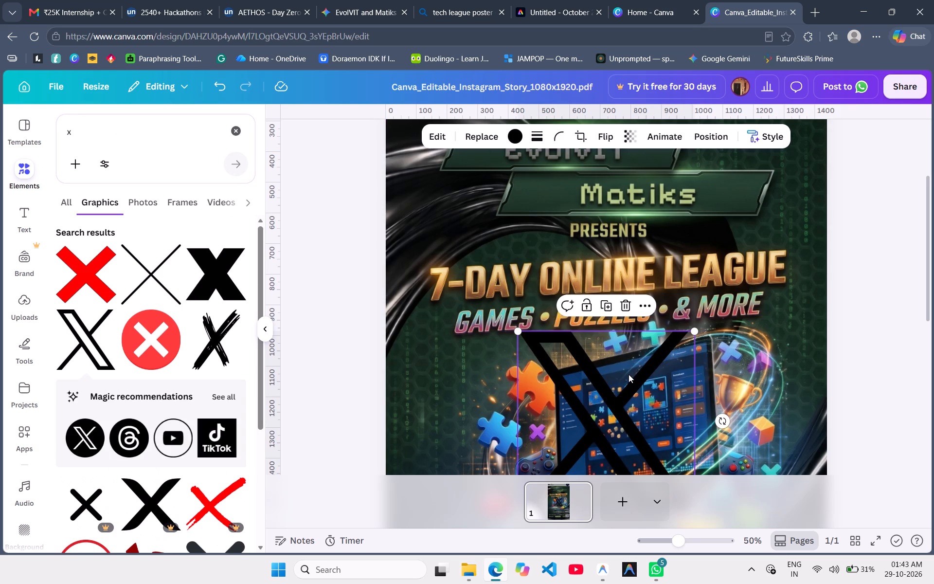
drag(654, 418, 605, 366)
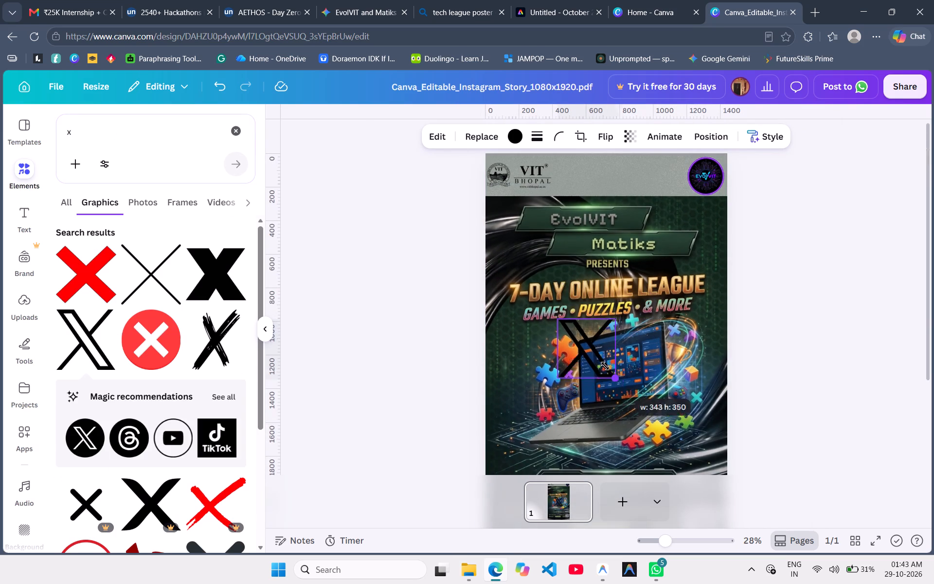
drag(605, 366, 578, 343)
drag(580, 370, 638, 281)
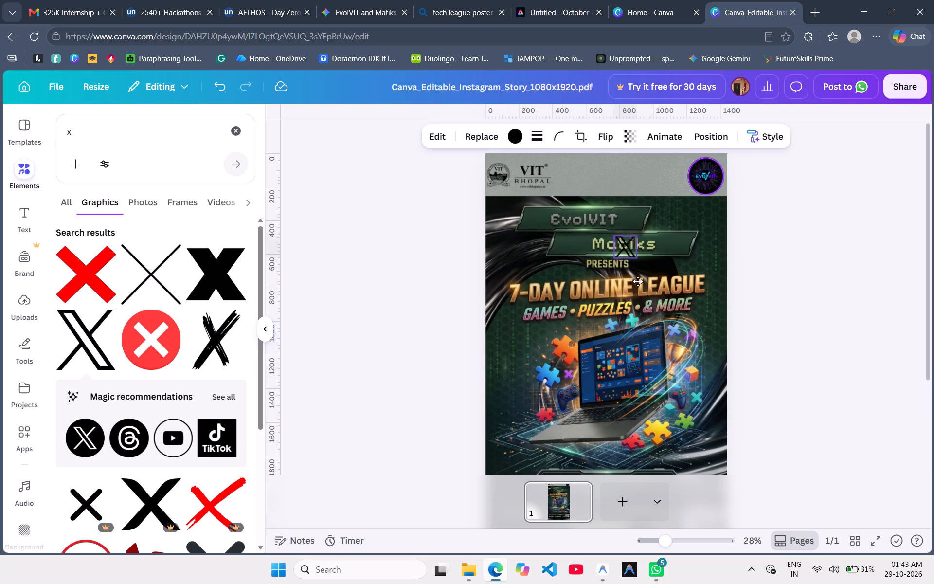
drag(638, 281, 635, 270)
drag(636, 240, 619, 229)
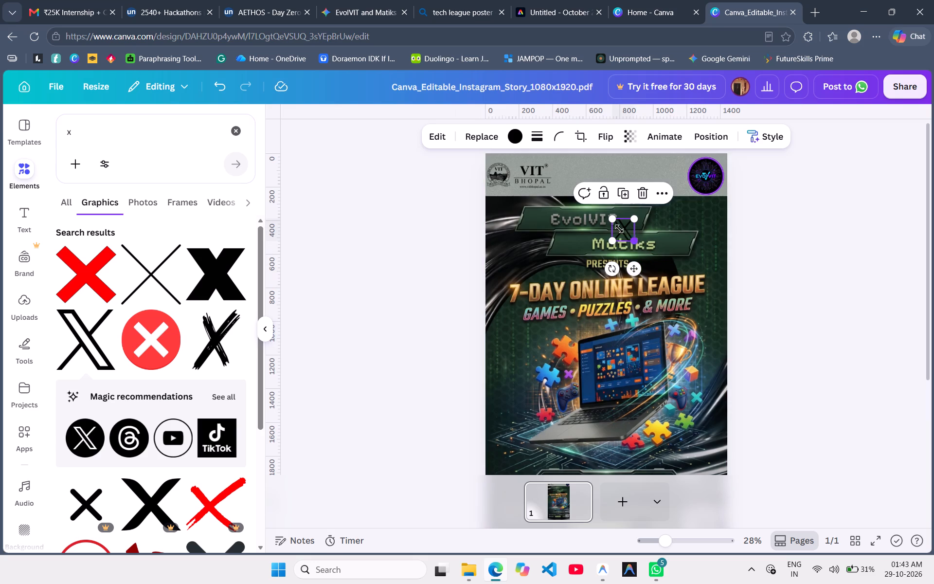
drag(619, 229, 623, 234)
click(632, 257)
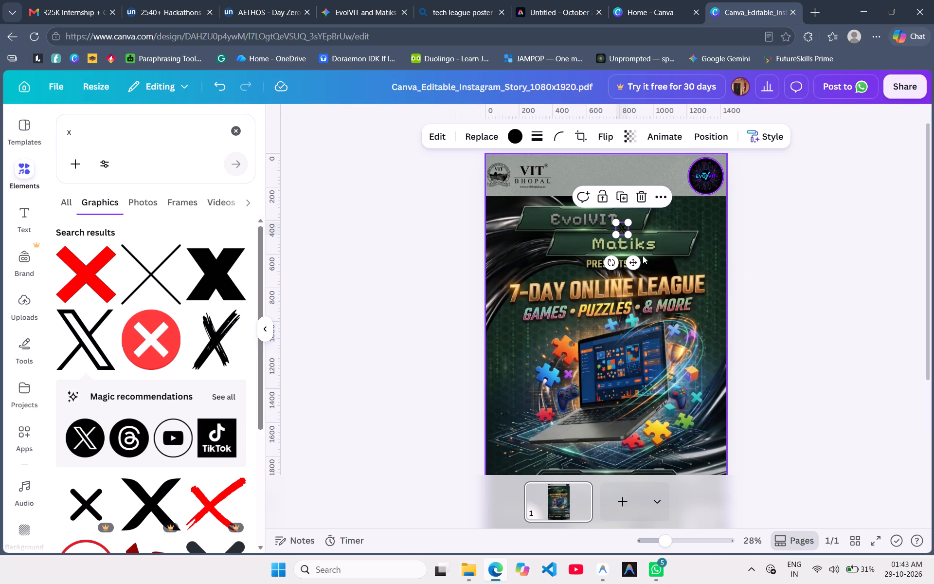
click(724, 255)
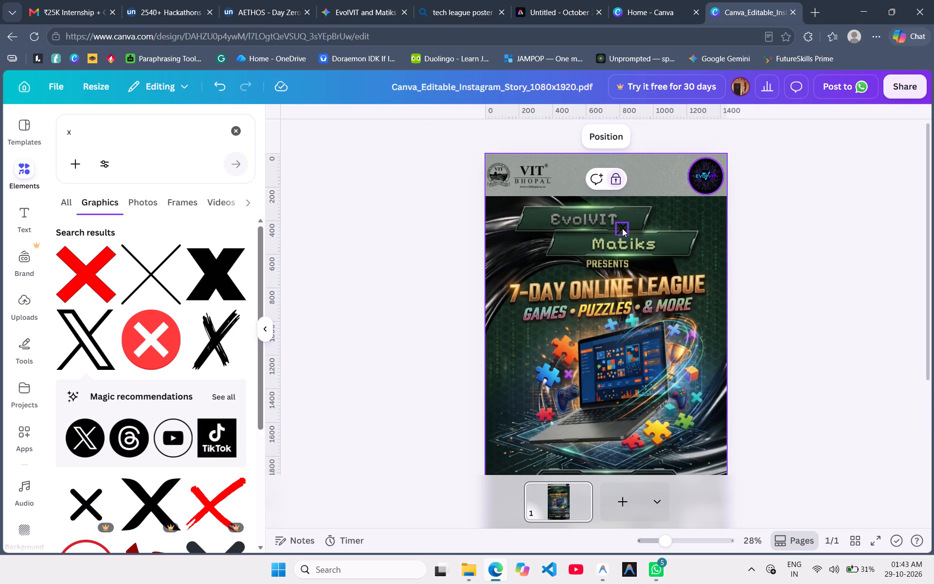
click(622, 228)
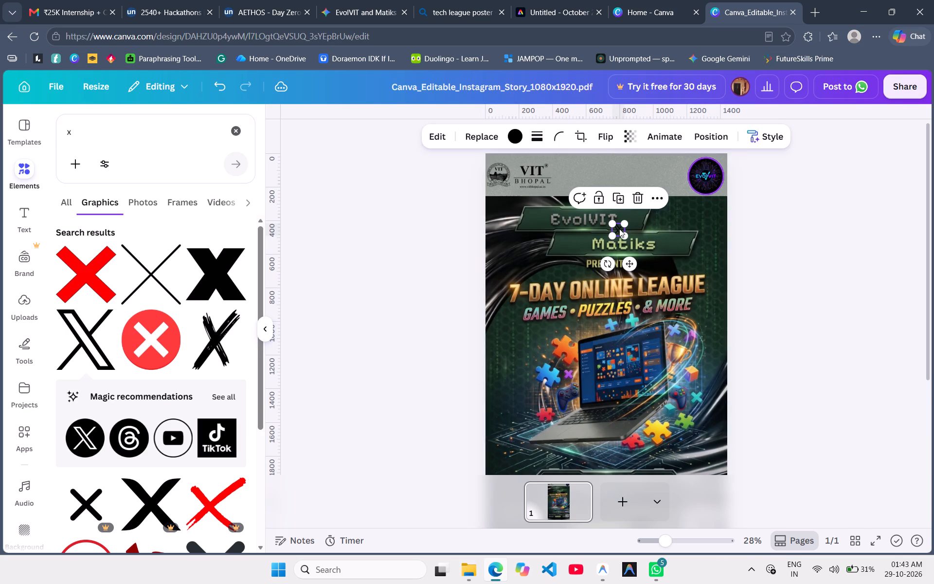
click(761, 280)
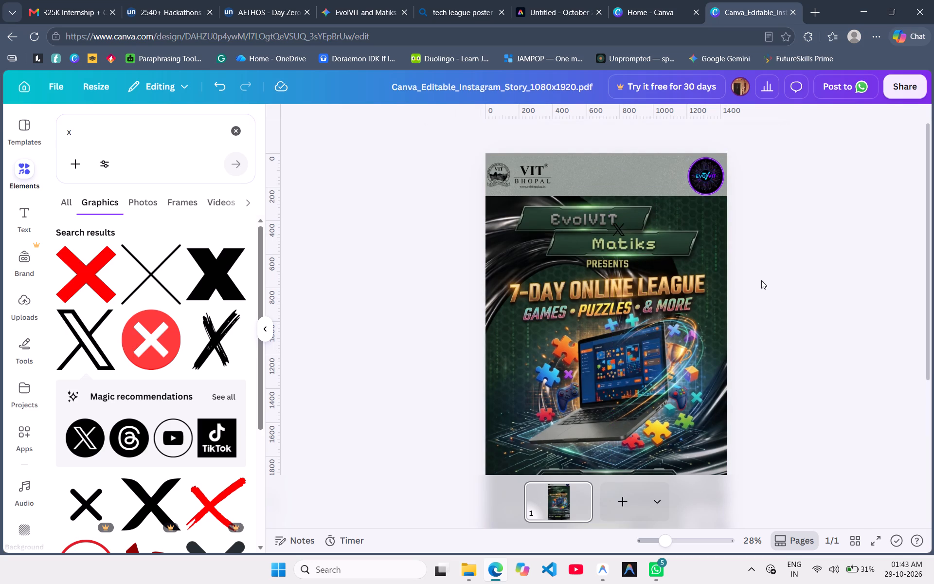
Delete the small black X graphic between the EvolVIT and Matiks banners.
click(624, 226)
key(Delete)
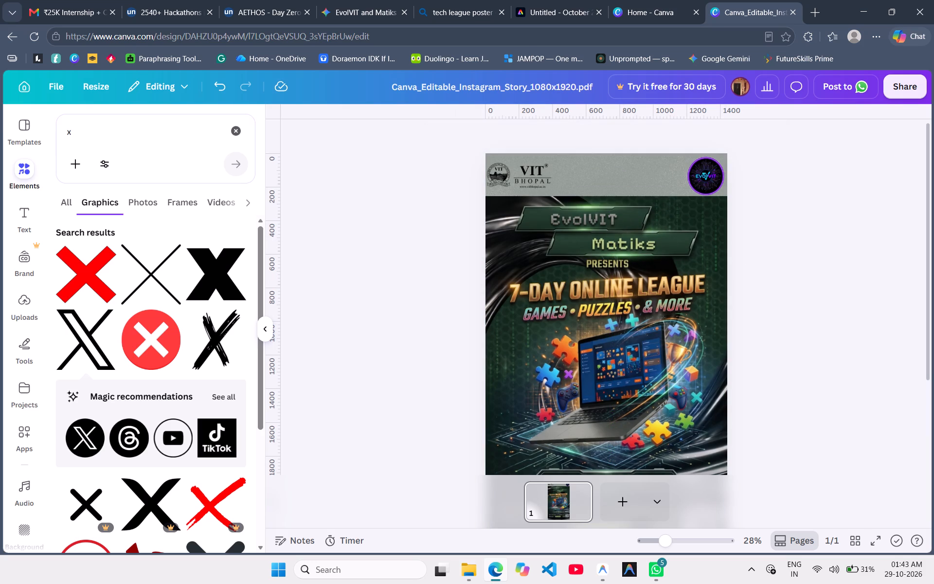